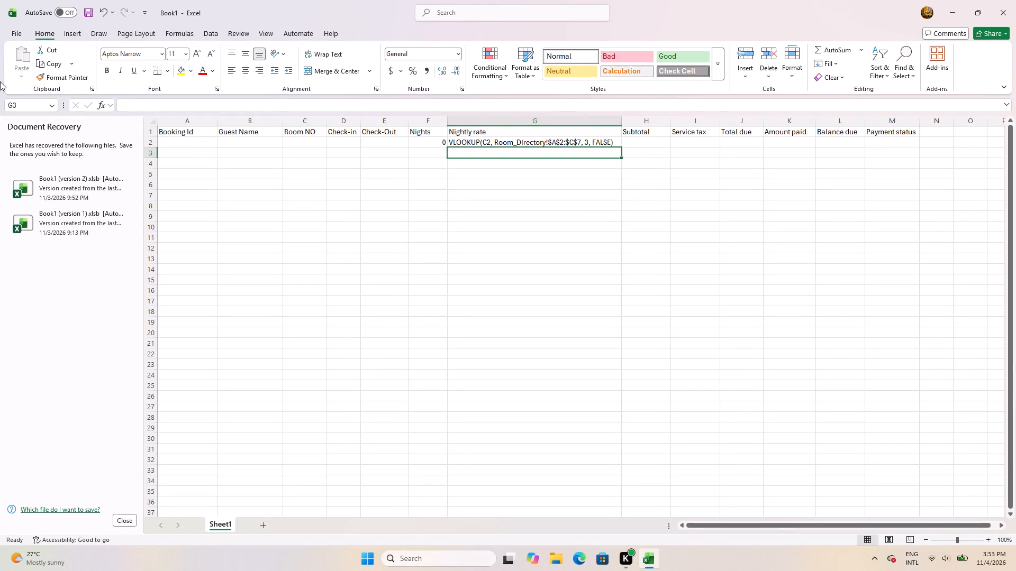
Create a new blank workbook.
{"action": "left_click", "coordinate": [16, 41]}
{"action": "left_click", "coordinate": [44, 76]}
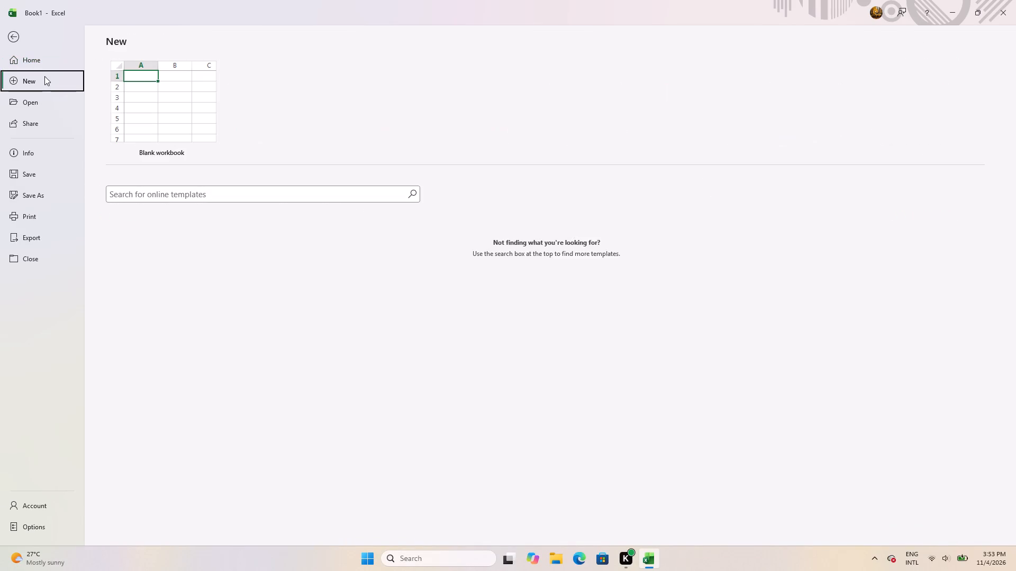
{"action": "left_click", "coordinate": [180, 79]}
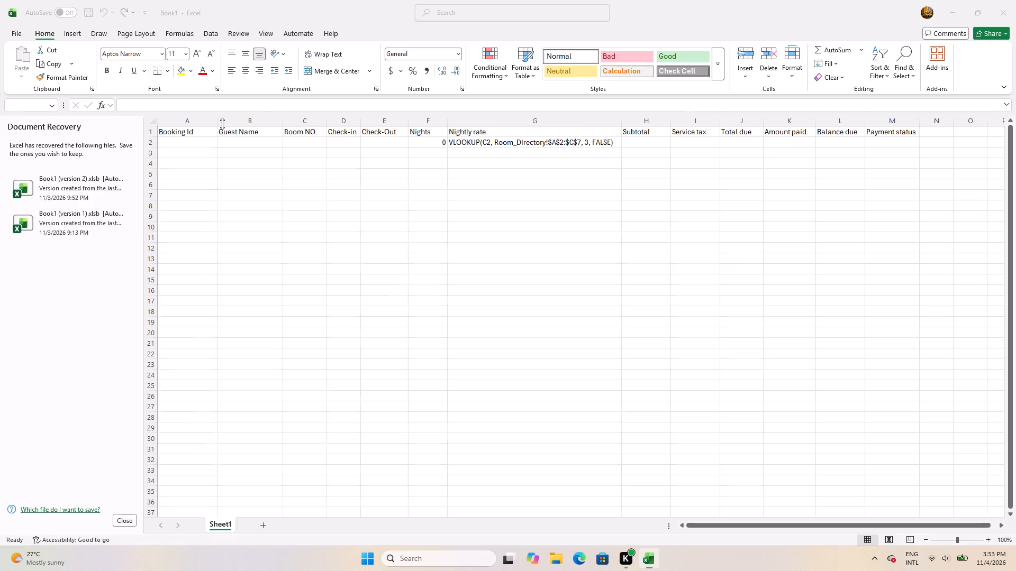
Enter the headers Item code, Product name and Cost price in cells A1 to C1.
{"action": "left_click", "coordinate": [32, 135]}
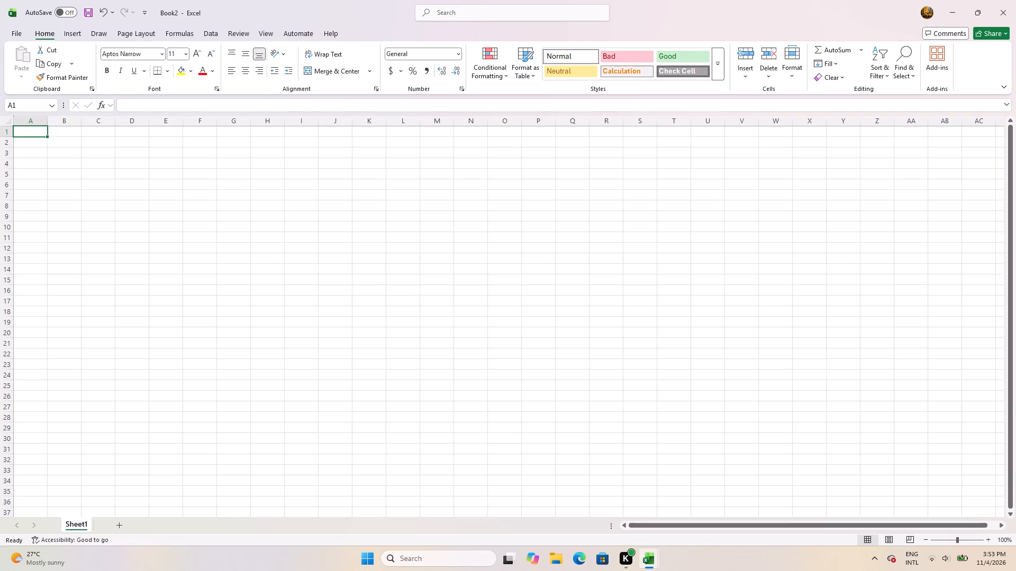
{"action": "type", "text": "Item"}
{"action": "key", "text": "space"}
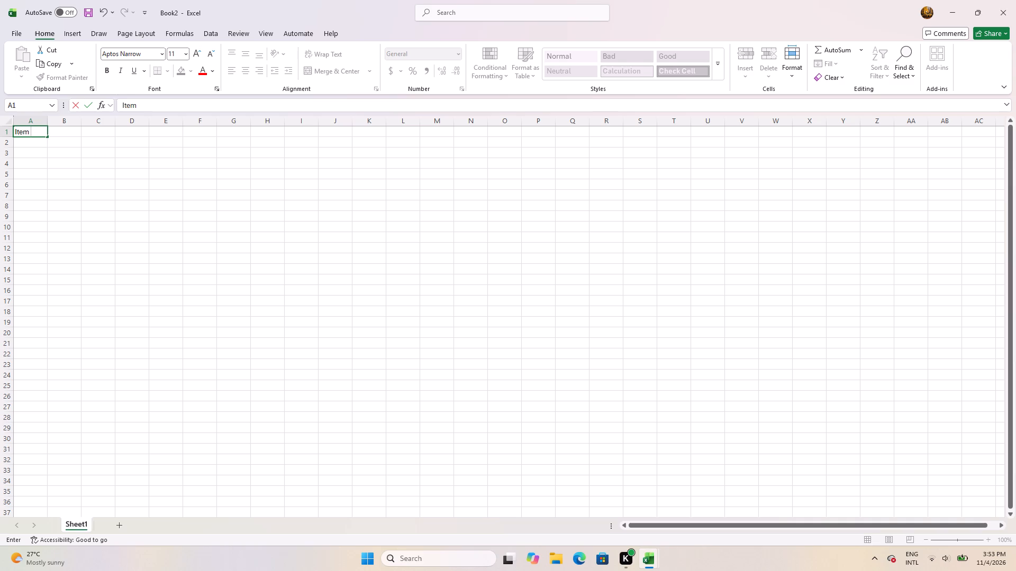
{"action": "type", "text": "code"}
{"action": "key", "text": "Right"}
{"action": "key", "text": "shift+p"}
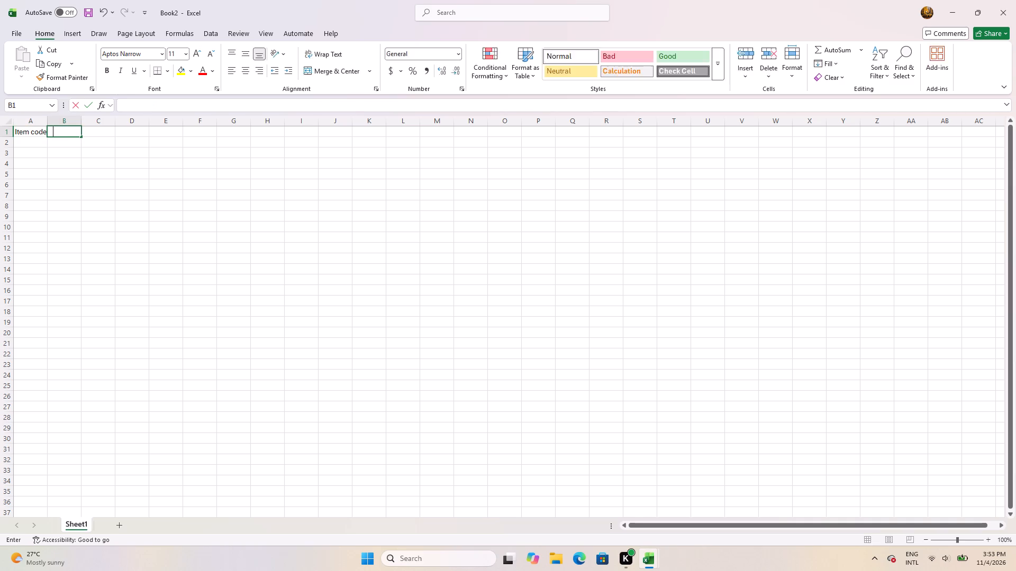
{"action": "type", "text": "roduc"}
{"action": "type", "text": "t name"}
{"action": "key", "text": "space"}
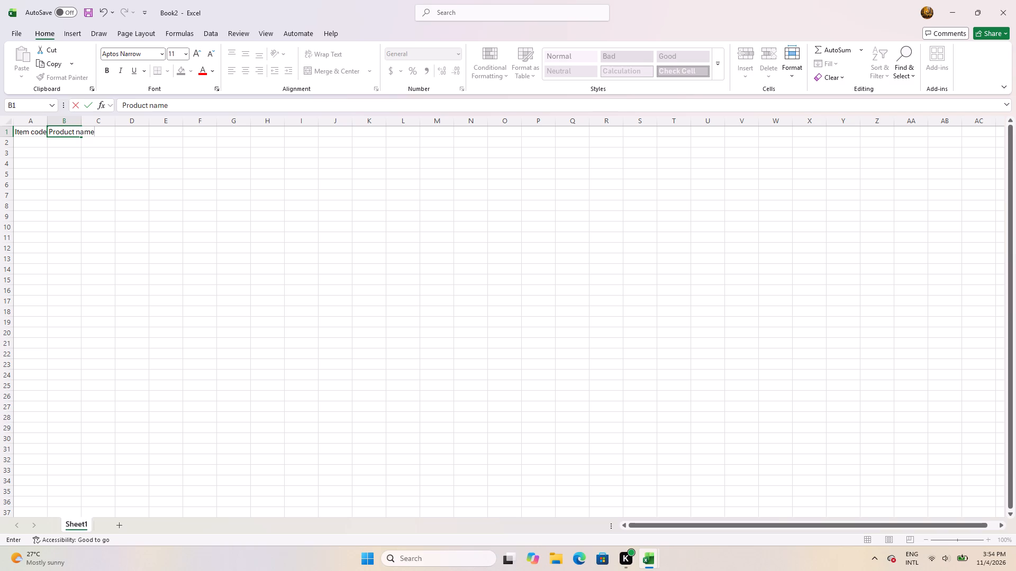
{"action": "key", "text": "Right"}
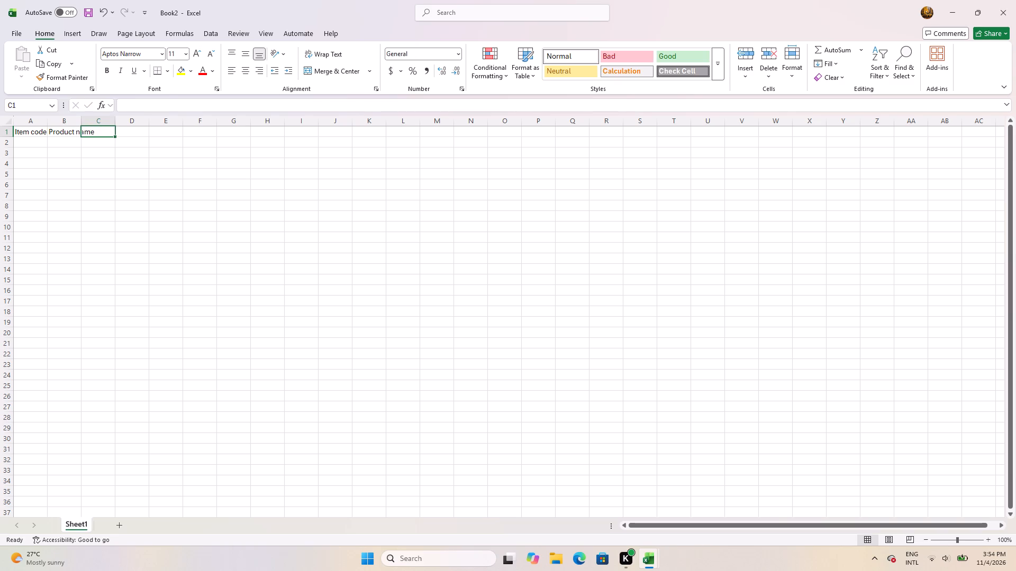
{"action": "key", "text": "shift+c"}
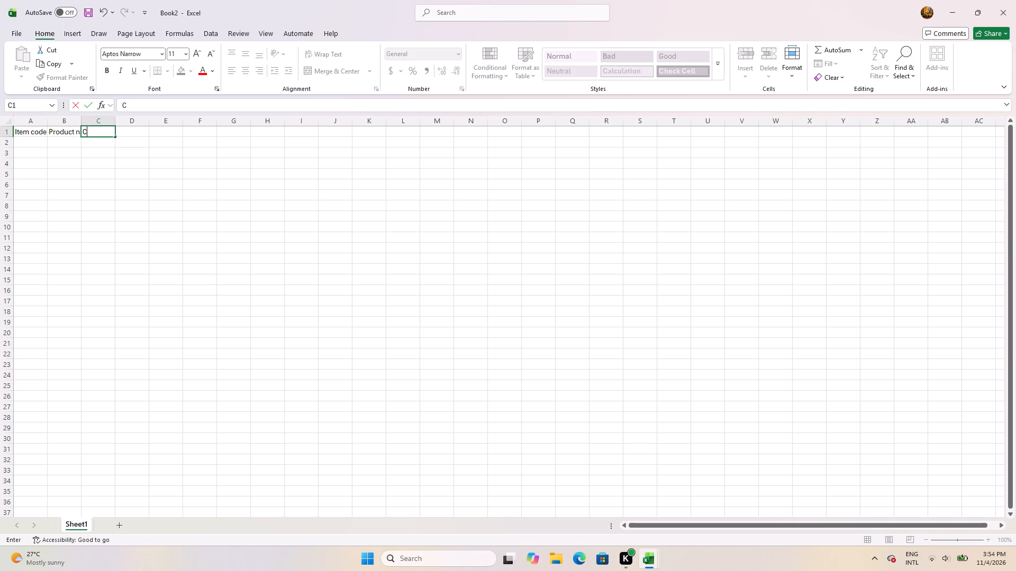
{"action": "type", "text": "ost price"}
{"action": "key", "text": "Right"}
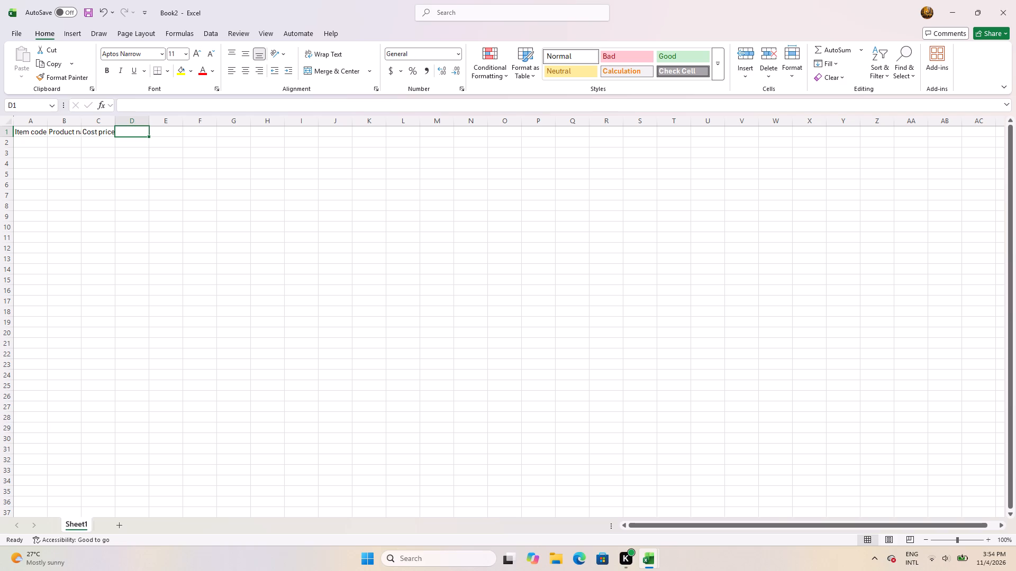
Enter the headers Selling price, Units sold and Total cost in cells D1 to F1.
{"action": "type", "text": "Se"}
{"action": "type", "text": "lling price"}
{"action": "key", "text": "Right"}
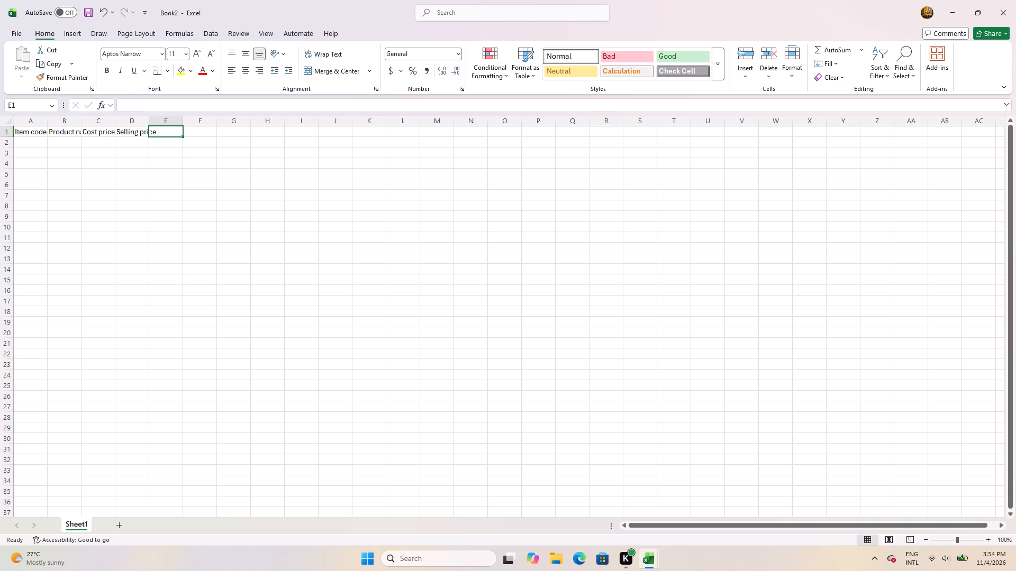
{"action": "type", "text": "Units sold"}
{"action": "key", "text": "Right"}
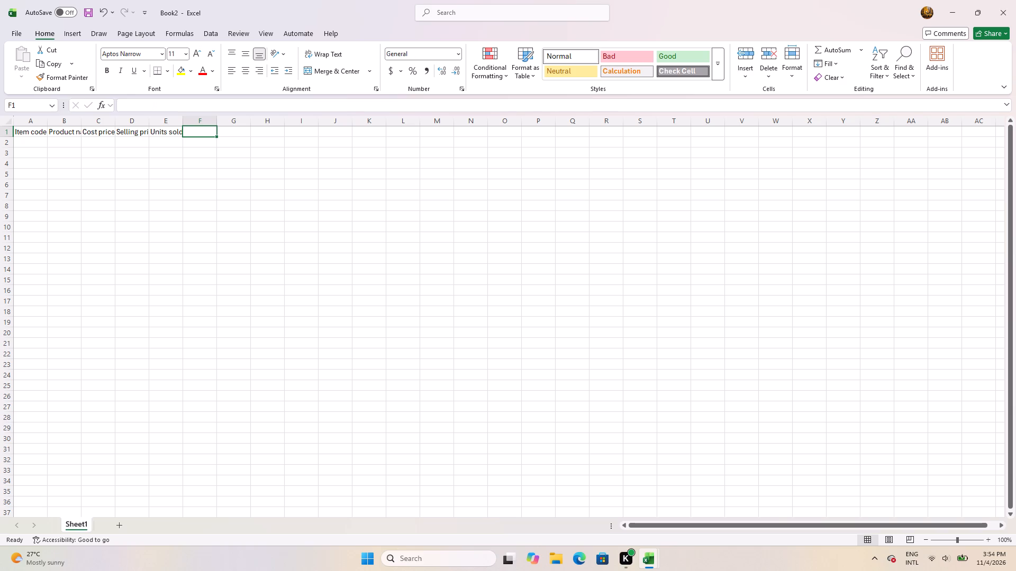
{"action": "key", "text": "shift+t"}
{"action": "type", "text": "otal"}
{"action": "key", "text": "space"}
{"action": "type", "text": "cost"}
{"action": "key", "text": "Right"}
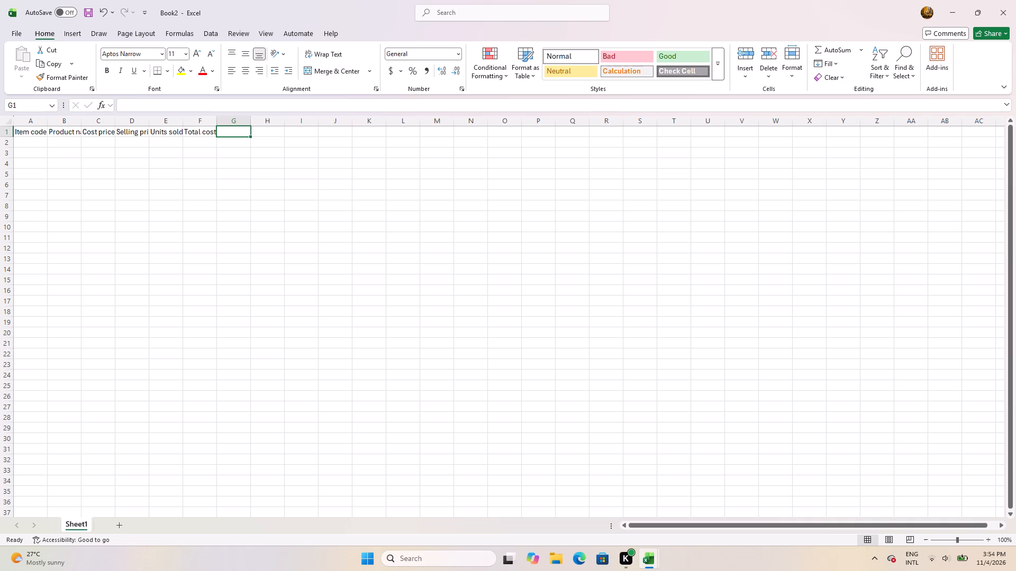
Enter the headers Total revenue, Gross profit, Profit margin % and Status in cells G1 to J1.
{"action": "key", "text": "shift+t"}
{"action": "type", "text": "otal revenue"}
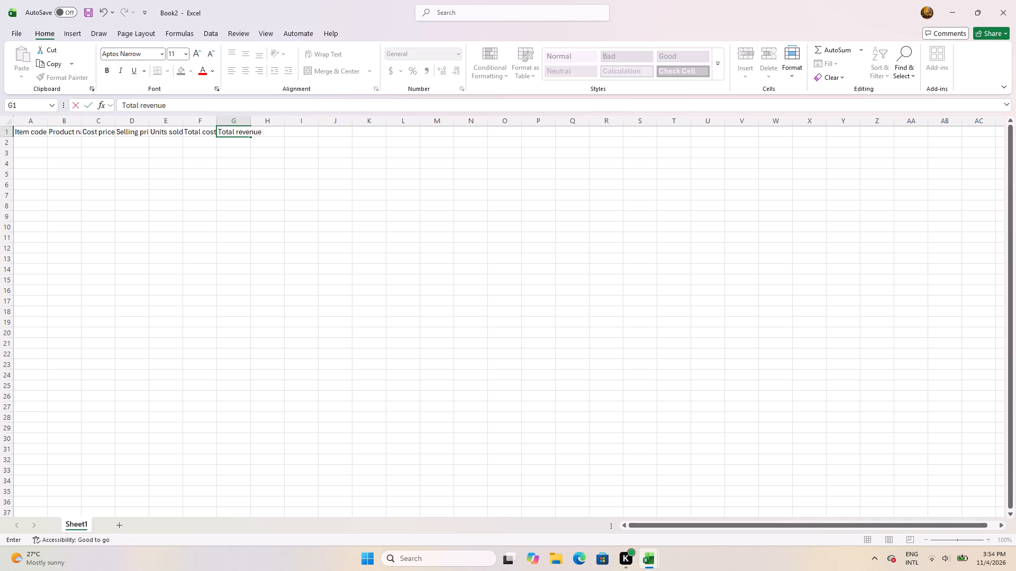
{"action": "key", "text": "Right"}
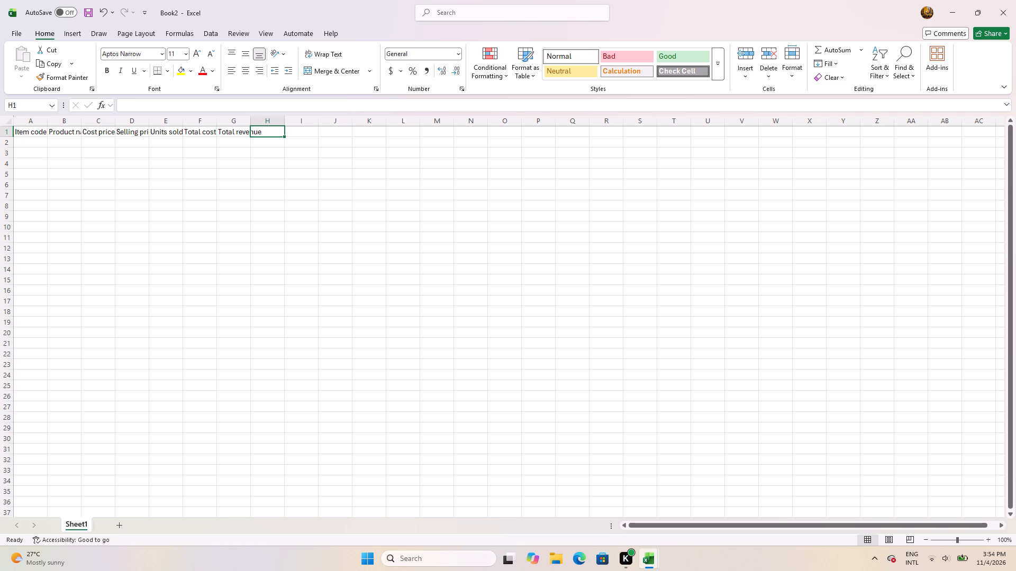
{"action": "type", "text": "Gross profit"}
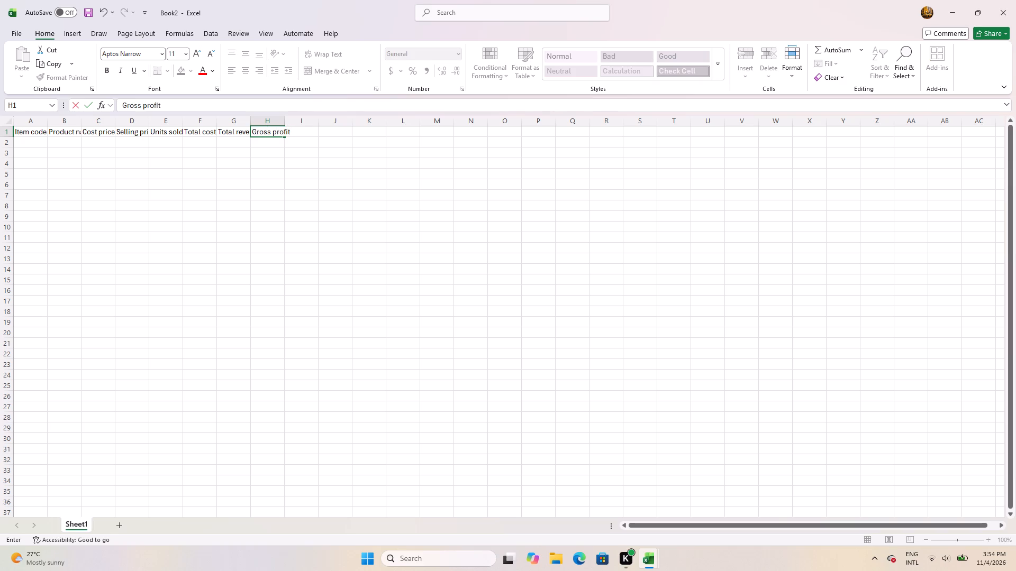
{"action": "key", "text": "Right"}
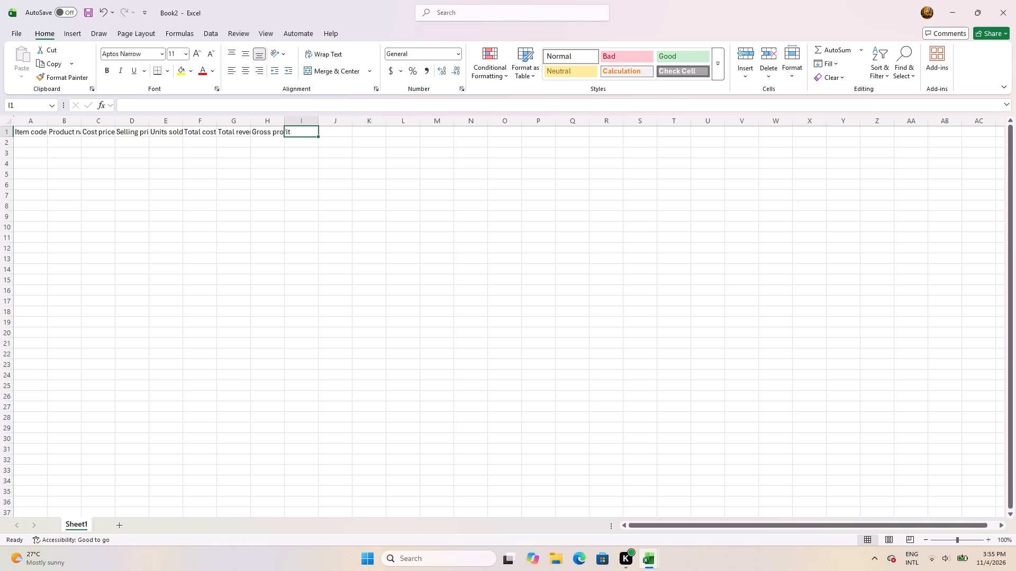
{"action": "type", "text": "Prof"}
{"action": "type", "text": "it marg"}
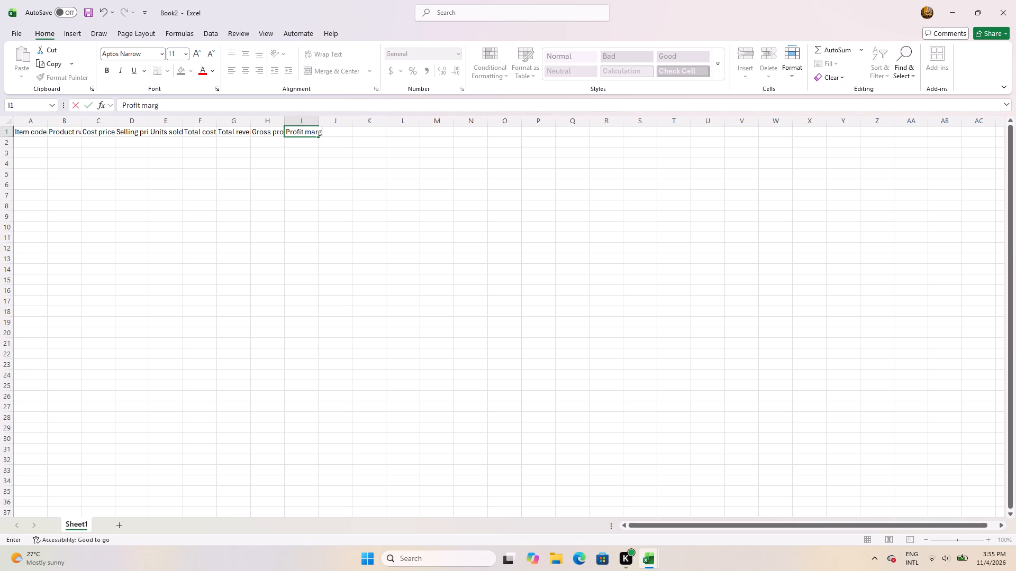
{"action": "type", "text": "in"}
{"action": "key", "text": "space"}
{"action": "key", "text": "shift+percent"}
{"action": "key", "text": "Right"}
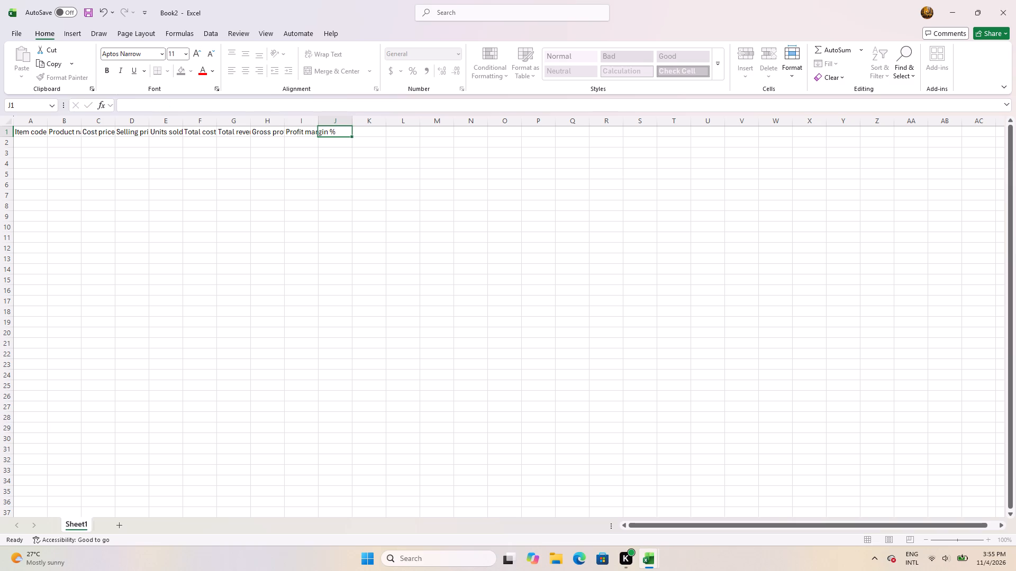
{"action": "type", "text": "Stat"}
{"action": "type", "text": "us"}
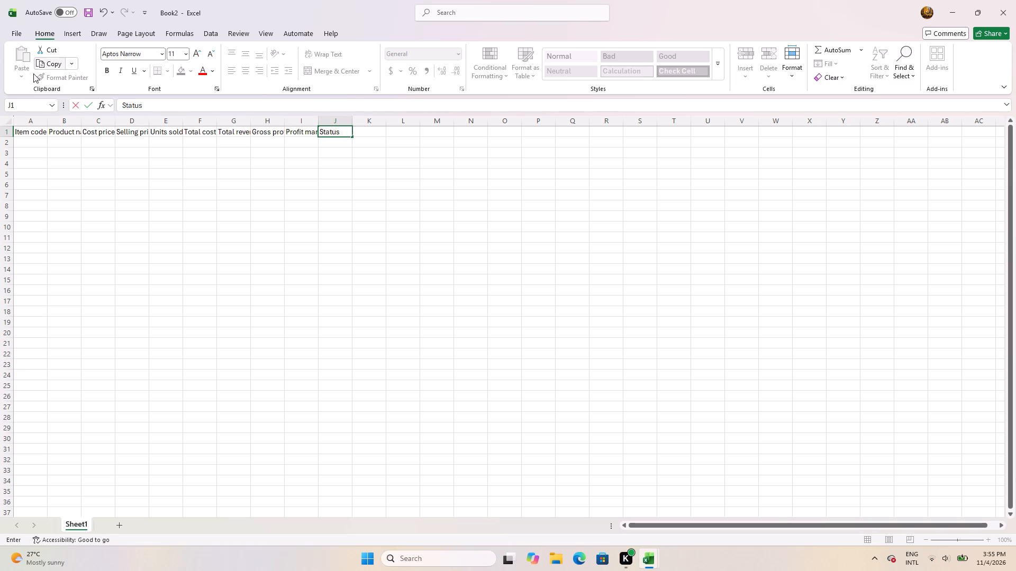
{"action": "left_click", "coordinate": [25, 137]}
Widen columns A, B and C so the Item code, Product name and Cost price headers fit with some room.
{"action": "left_click", "coordinate": [25, 123]}
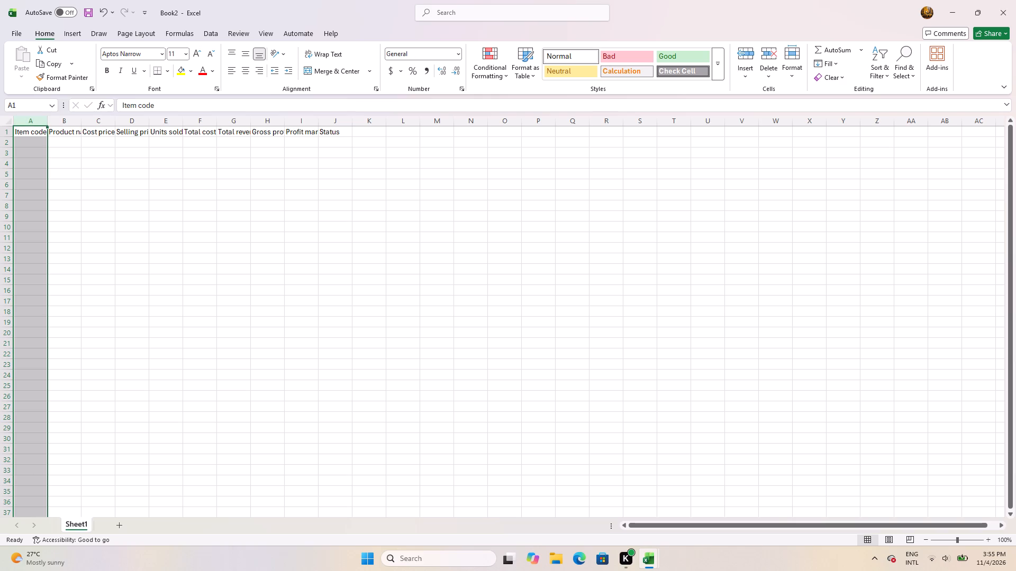
{"action": "left_click_drag", "start_coordinate": [49, 124], "coordinate": [64, 124]}
{"action": "left_click", "coordinate": [71, 121]}
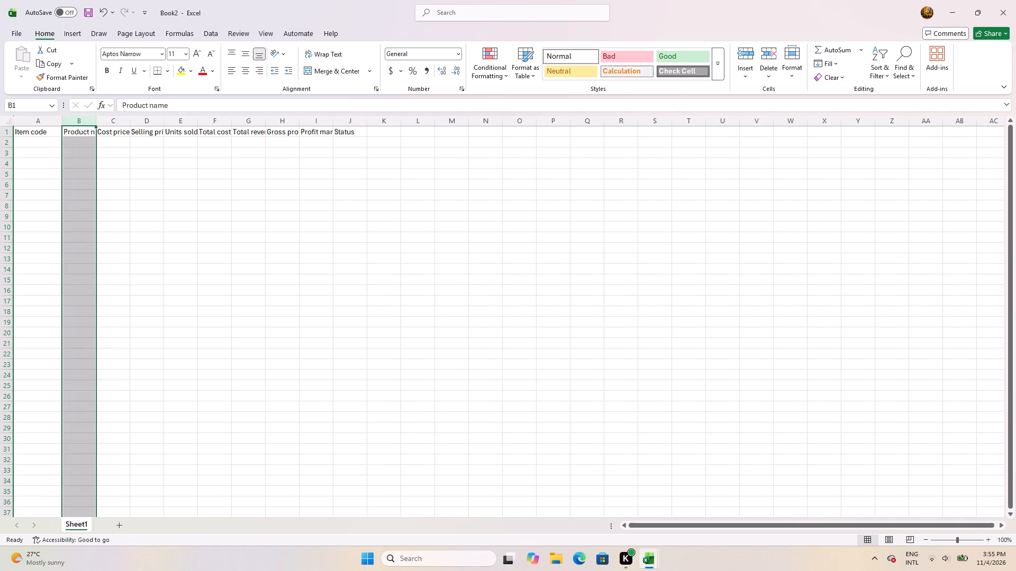
{"action": "left_click_drag", "start_coordinate": [98, 119], "coordinate": [141, 123]}
{"action": "left_click", "coordinate": [151, 122]}
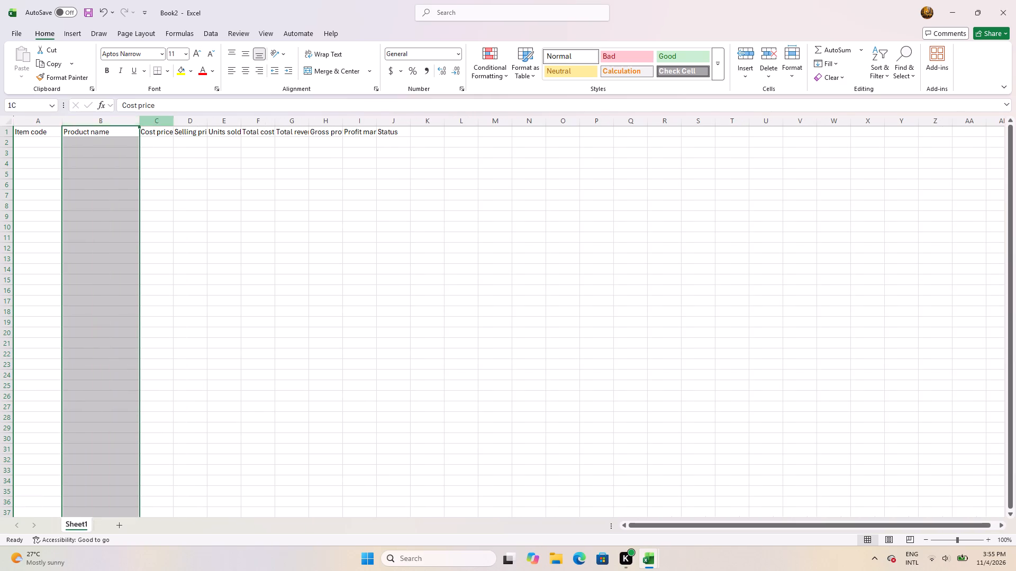
{"action": "left_click_drag", "start_coordinate": [174, 123], "coordinate": [197, 123]}
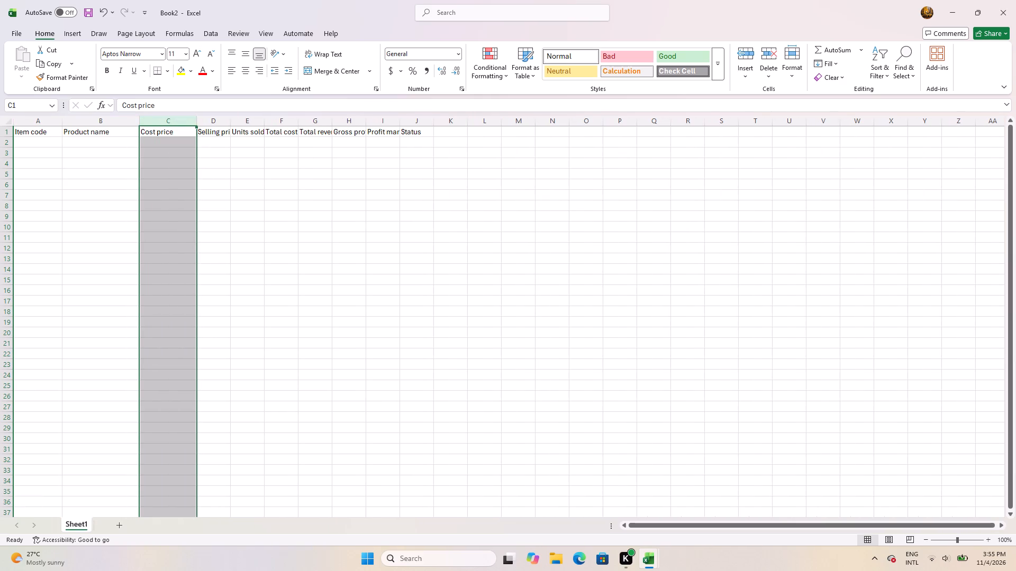
Widen columns D and E so the Selling price and Units sold headers fit with some room.
{"action": "left_click", "coordinate": [208, 117]}
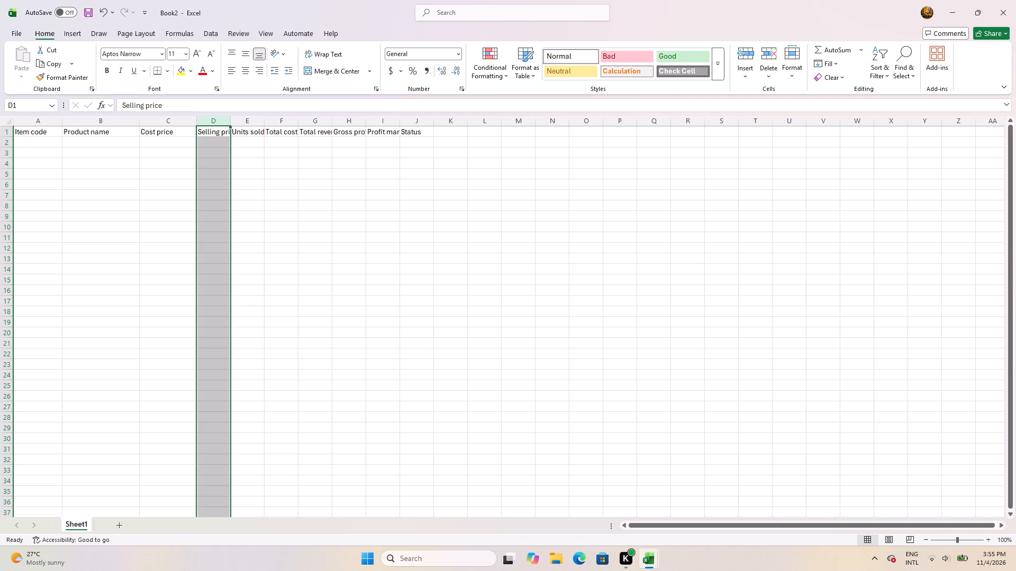
{"action": "left_click_drag", "start_coordinate": [266, 125], "coordinate": [243, 125]}
{"action": "left_click_drag", "start_coordinate": [231, 122], "coordinate": [250, 123]}
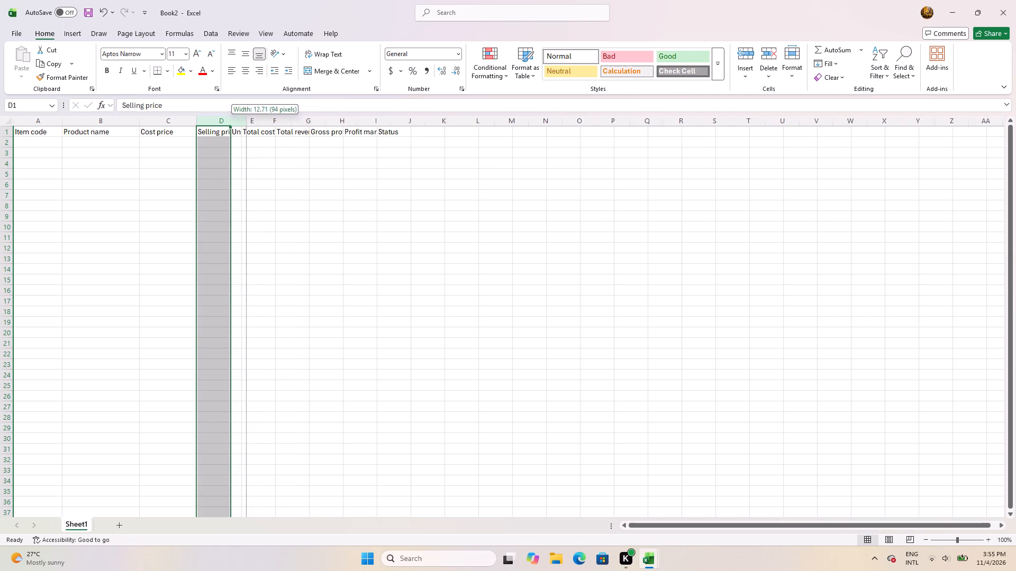
{"action": "left_click_drag", "start_coordinate": [250, 123], "coordinate": [262, 123]}
{"action": "left_click", "coordinate": [272, 121]}
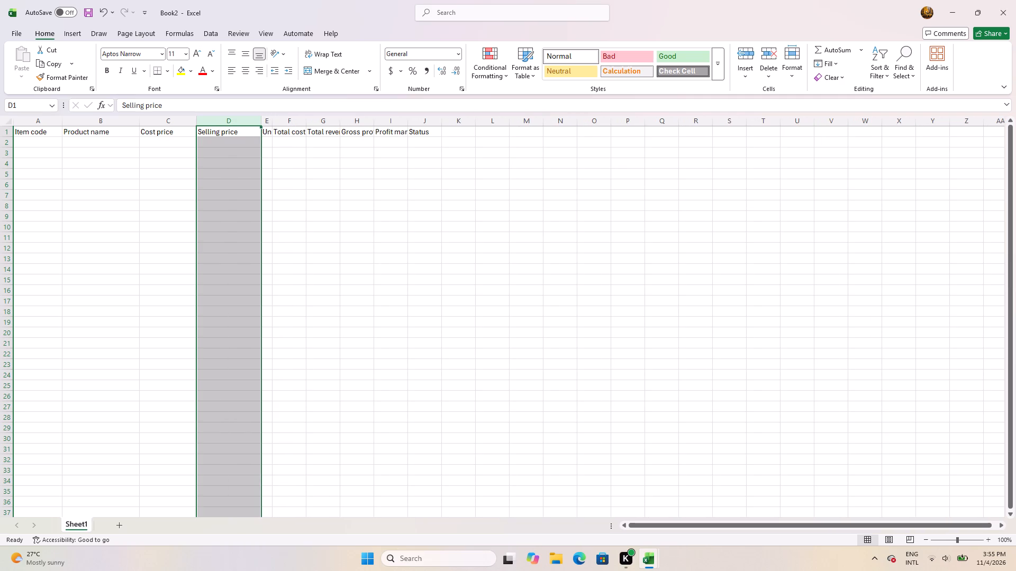
{"action": "left_click", "coordinate": [266, 126]}
{"action": "left_click_drag", "start_coordinate": [273, 124], "coordinate": [294, 124]}
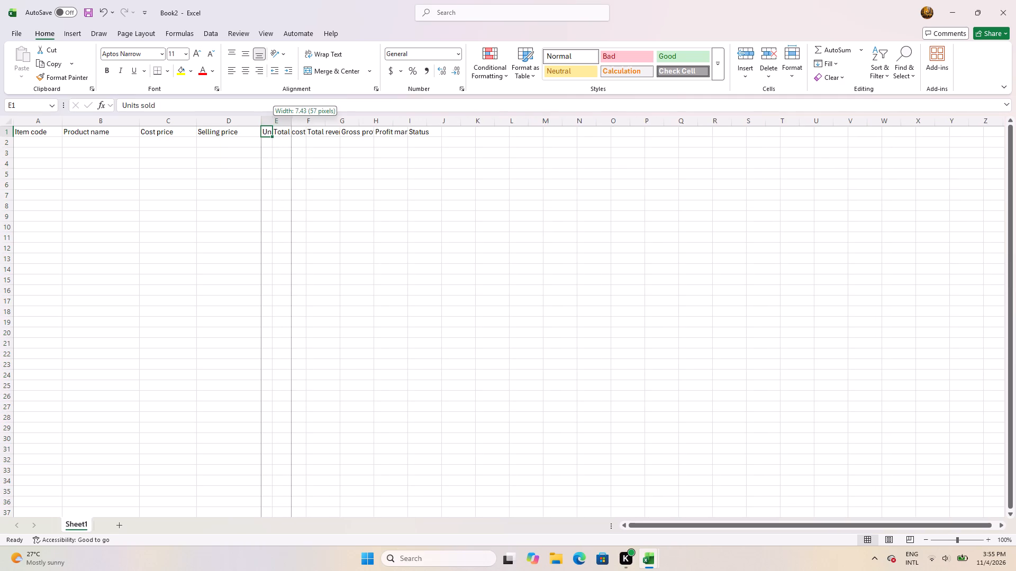
{"action": "left_click_drag", "start_coordinate": [294, 124], "coordinate": [295, 124]}
{"action": "left_click_drag", "start_coordinate": [294, 122], "coordinate": [311, 124]}
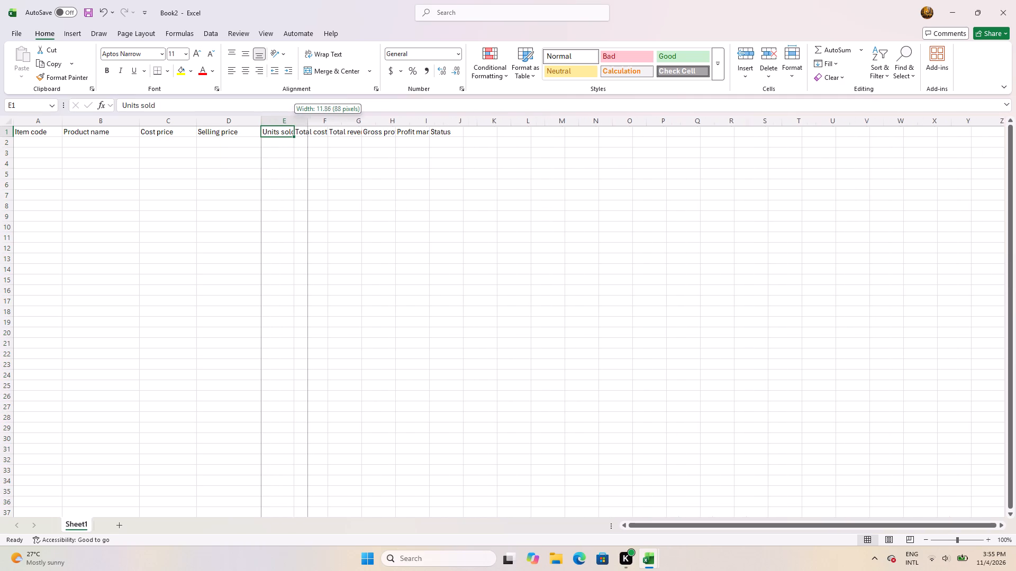
{"action": "left_click_drag", "start_coordinate": [311, 124], "coordinate": [312, 124]}
Widen columns F, G, H and I so the Total cost, Total revenue, Gross profit and Profit margin % headers fit.
{"action": "left_click", "coordinate": [337, 125]}
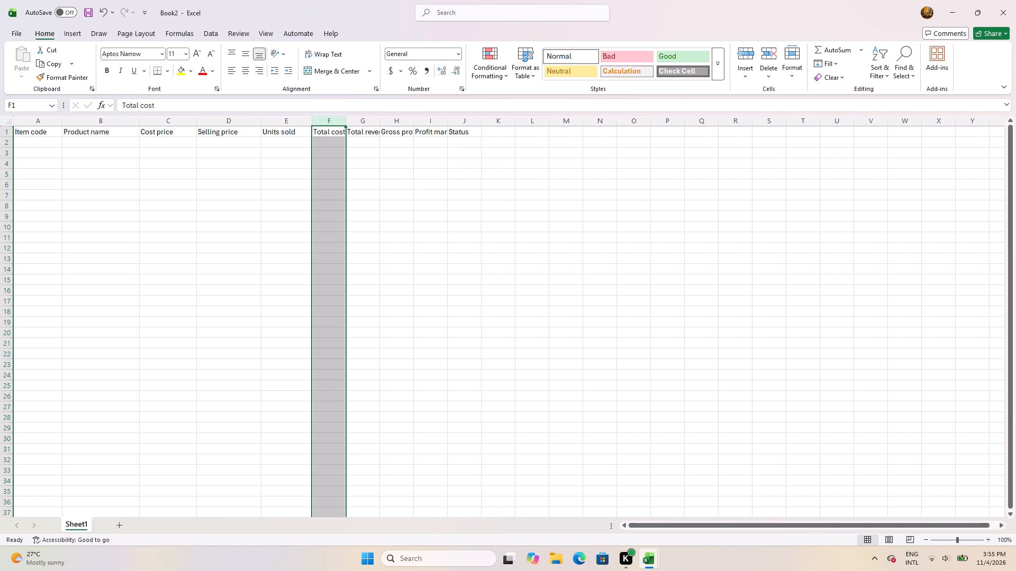
{"action": "left_click_drag", "start_coordinate": [346, 125], "coordinate": [362, 124]}
{"action": "left_click", "coordinate": [378, 122]}
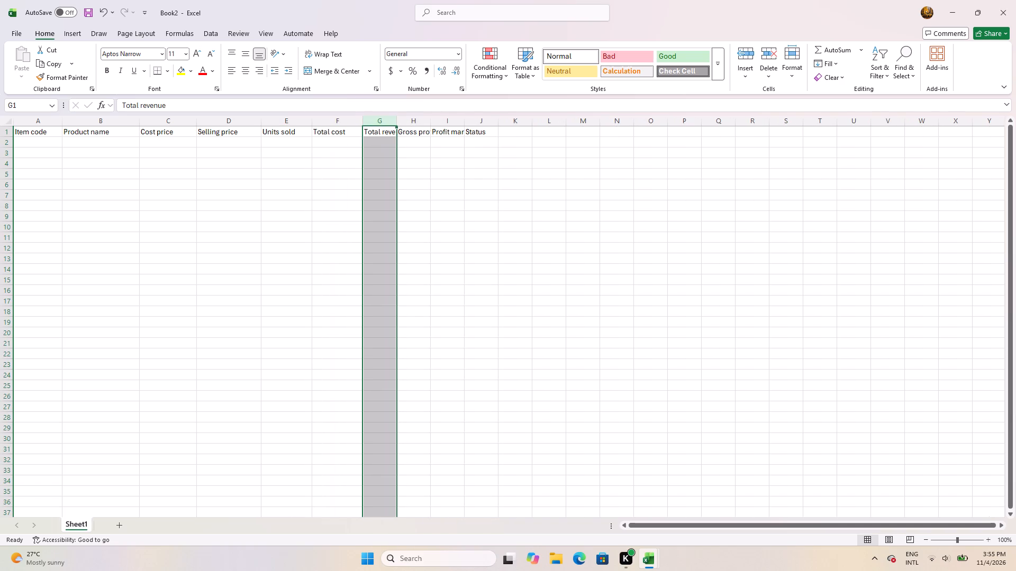
{"action": "left_click_drag", "start_coordinate": [394, 128], "coordinate": [403, 128]}
{"action": "left_click_drag", "start_coordinate": [397, 126], "coordinate": [415, 125]}
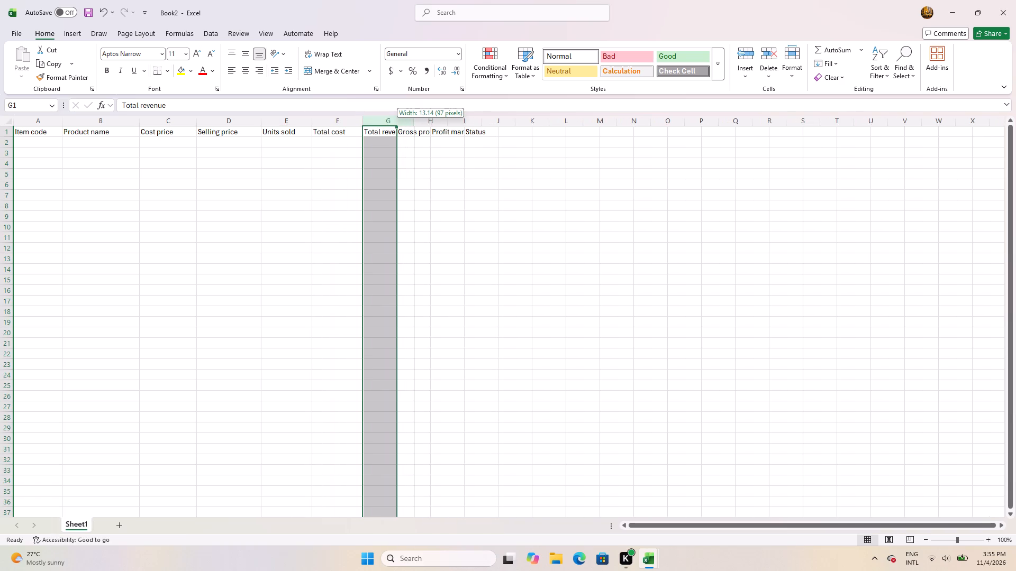
{"action": "left_click_drag", "start_coordinate": [415, 125], "coordinate": [415, 125]}
{"action": "left_click", "coordinate": [432, 125]}
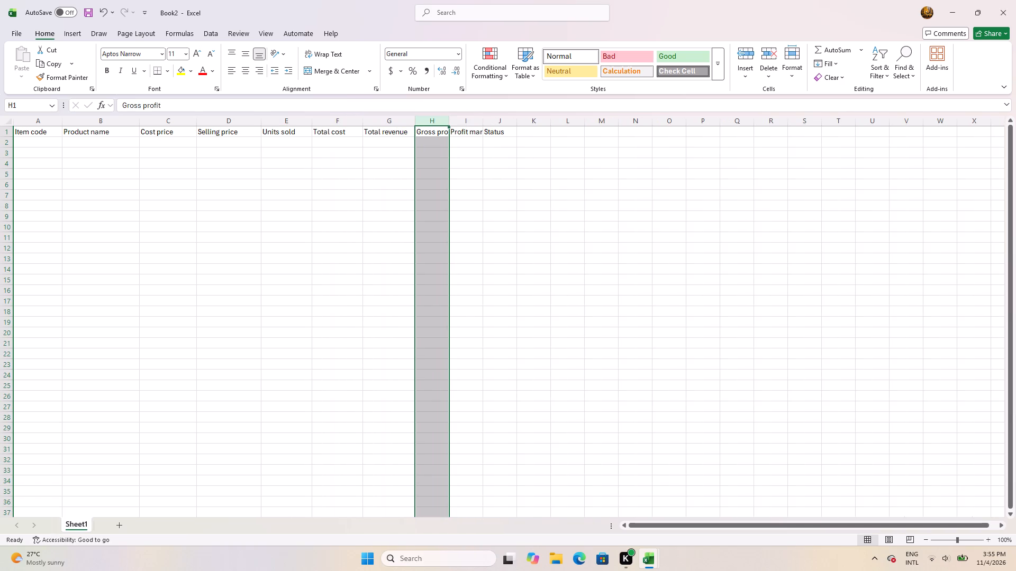
{"action": "left_click_drag", "start_coordinate": [449, 125], "coordinate": [462, 125]}
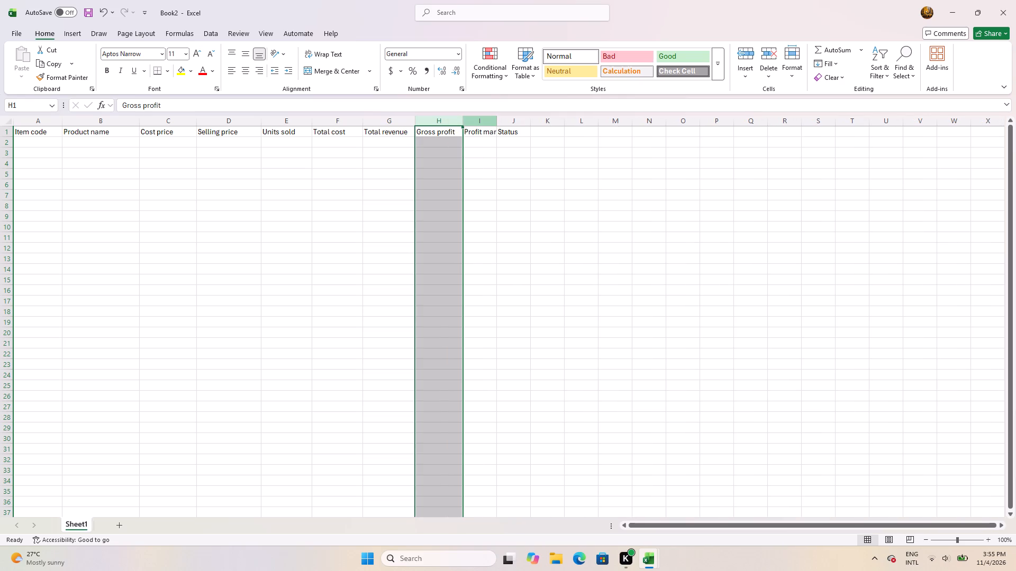
{"action": "left_click", "coordinate": [480, 125]}
{"action": "left_click_drag", "start_coordinate": [499, 125], "coordinate": [520, 125]}
Enter item code ITM-01 in cell A2 and fill the series down to ITM-09 in A10.
{"action": "left_click", "coordinate": [44, 142]}
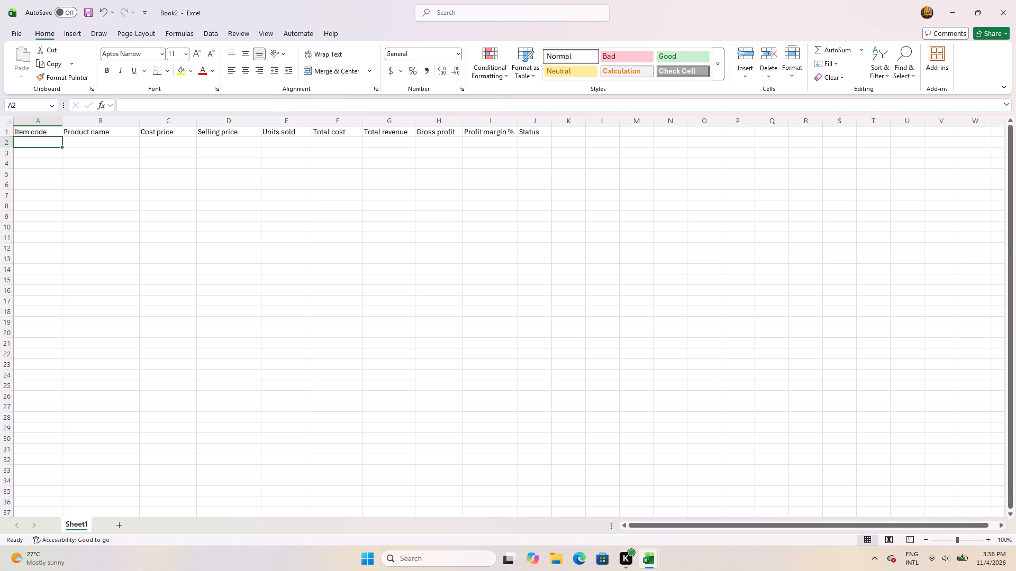
{"action": "key", "text": "i"}
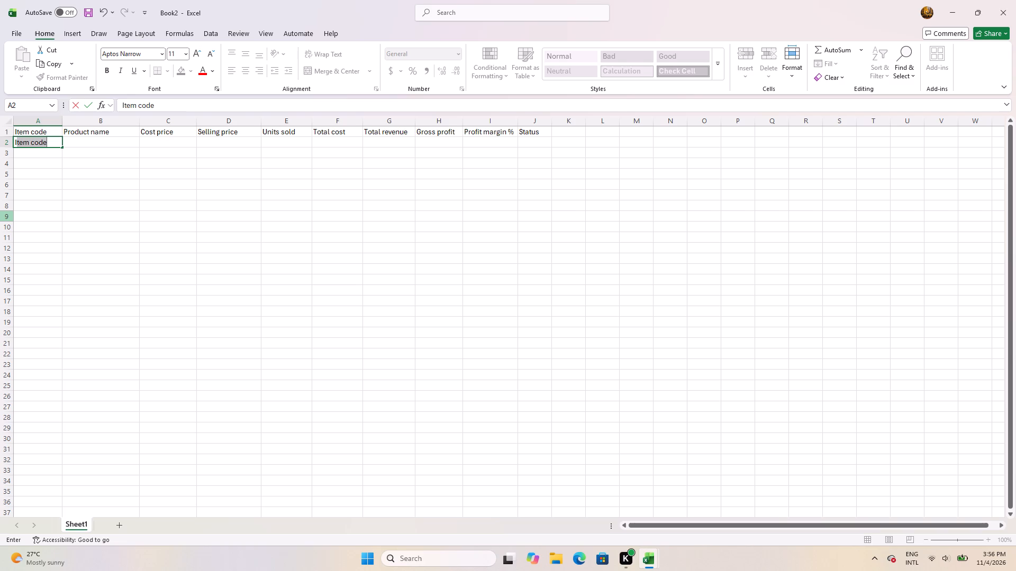
{"action": "key", "text": "r"}
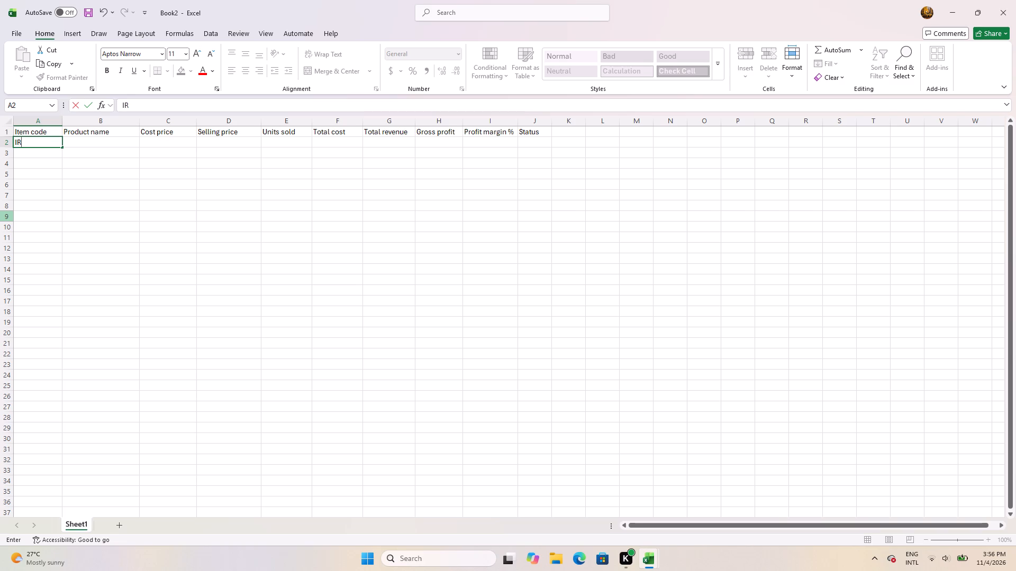
{"action": "key", "text": "BackSpace"}
{"action": "type", "text": "TM"}
{"action": "key", "text": "minus"}
{"action": "type", "text": "01"}
{"action": "left_click_drag", "start_coordinate": [61, 148], "coordinate": [56, 227]}
Enter Wireless mouse as the product name for ITM-01 in cell B2.
{"action": "left_click", "coordinate": [100, 142]}
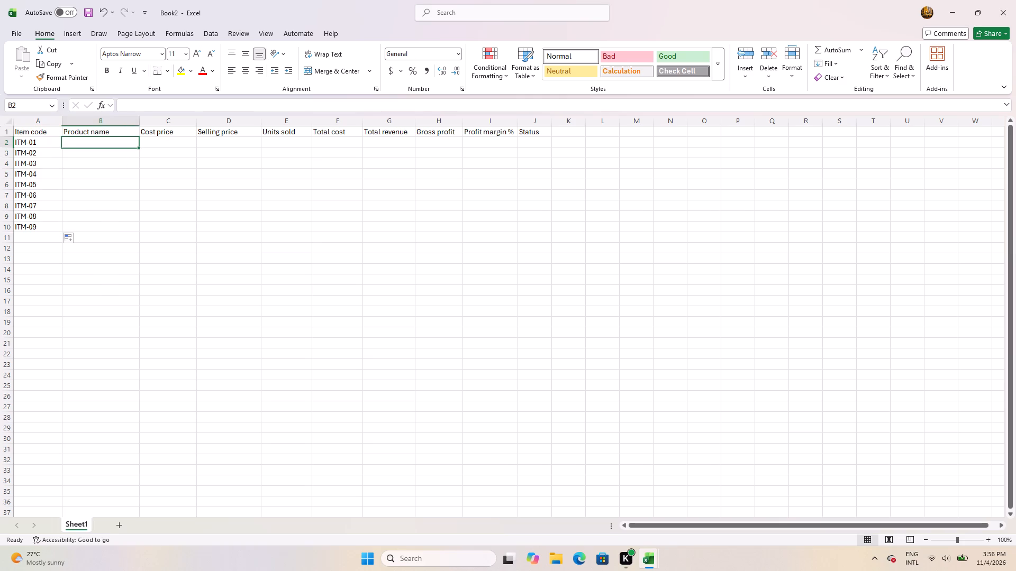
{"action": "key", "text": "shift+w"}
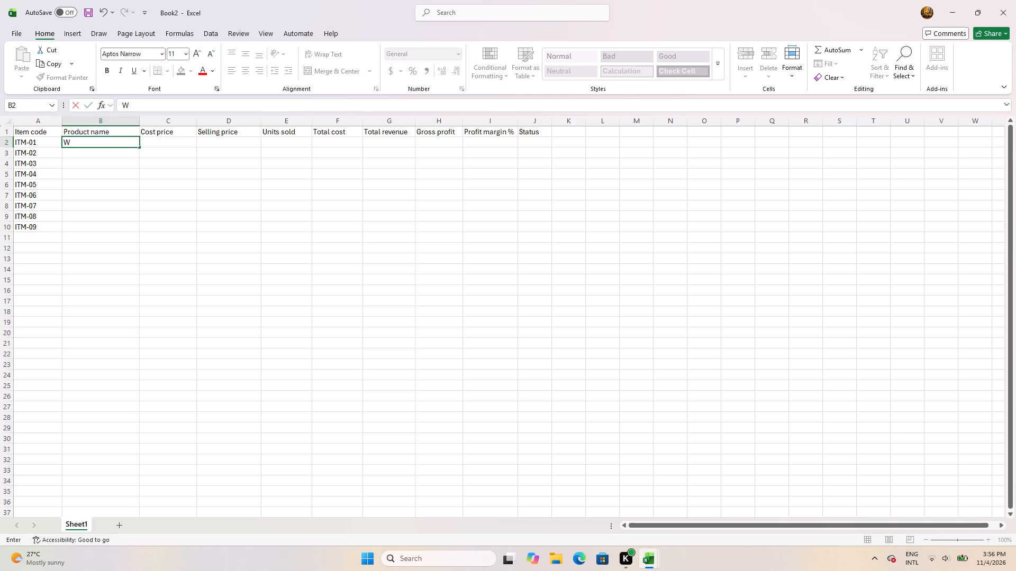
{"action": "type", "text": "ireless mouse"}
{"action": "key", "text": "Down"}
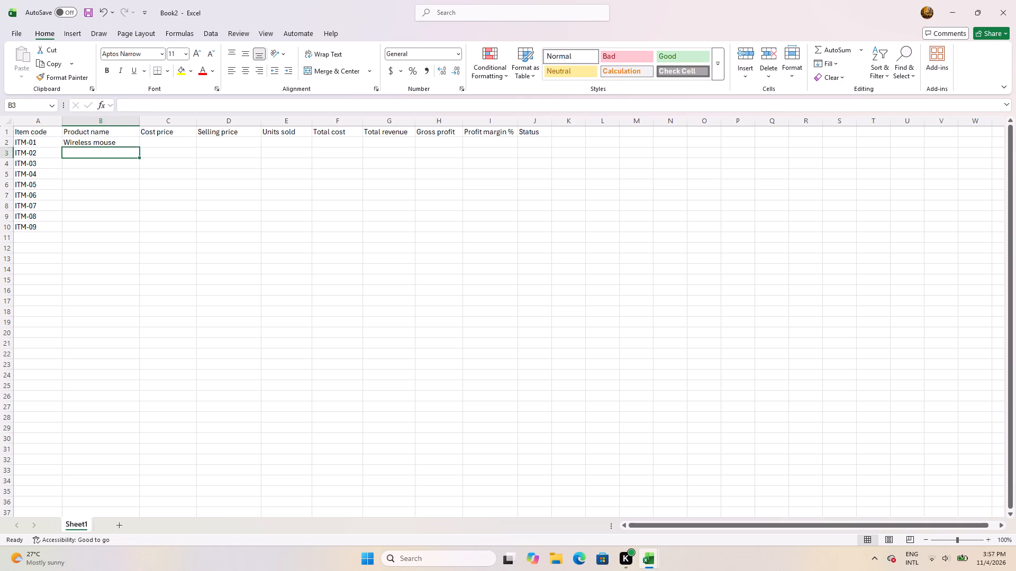
Enter USB-C cable (2m) as the product name for ITM-02 in cell B3.
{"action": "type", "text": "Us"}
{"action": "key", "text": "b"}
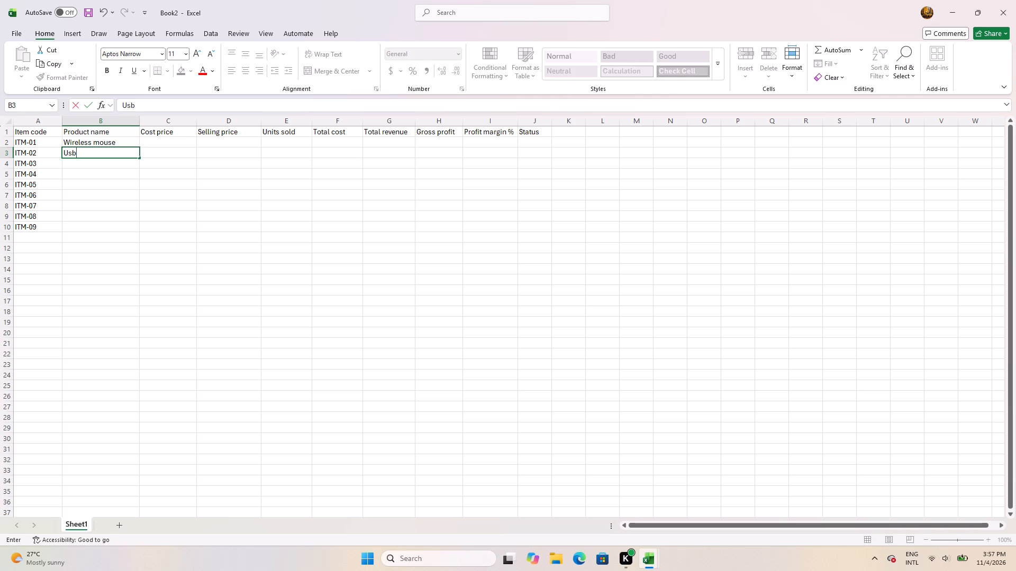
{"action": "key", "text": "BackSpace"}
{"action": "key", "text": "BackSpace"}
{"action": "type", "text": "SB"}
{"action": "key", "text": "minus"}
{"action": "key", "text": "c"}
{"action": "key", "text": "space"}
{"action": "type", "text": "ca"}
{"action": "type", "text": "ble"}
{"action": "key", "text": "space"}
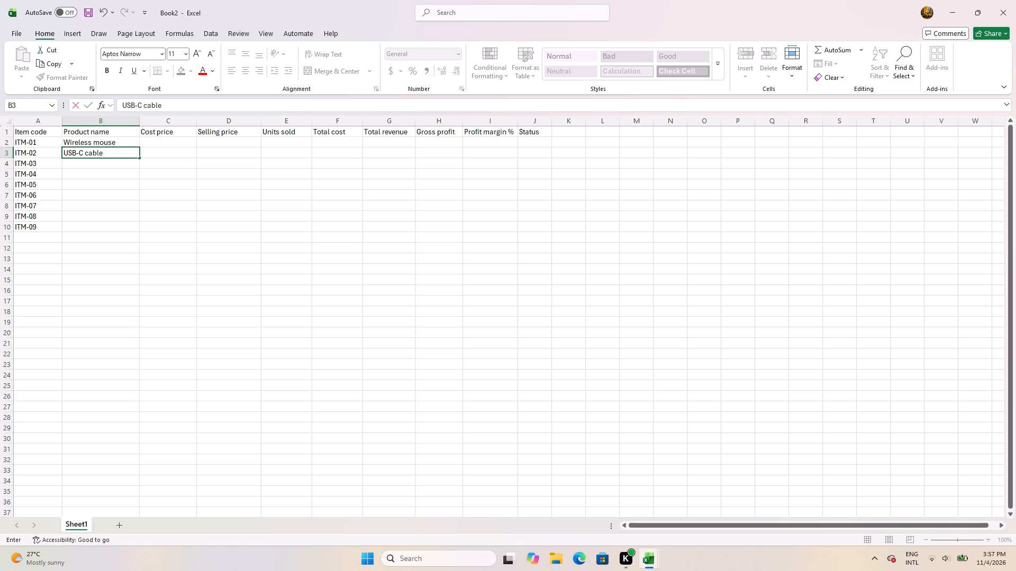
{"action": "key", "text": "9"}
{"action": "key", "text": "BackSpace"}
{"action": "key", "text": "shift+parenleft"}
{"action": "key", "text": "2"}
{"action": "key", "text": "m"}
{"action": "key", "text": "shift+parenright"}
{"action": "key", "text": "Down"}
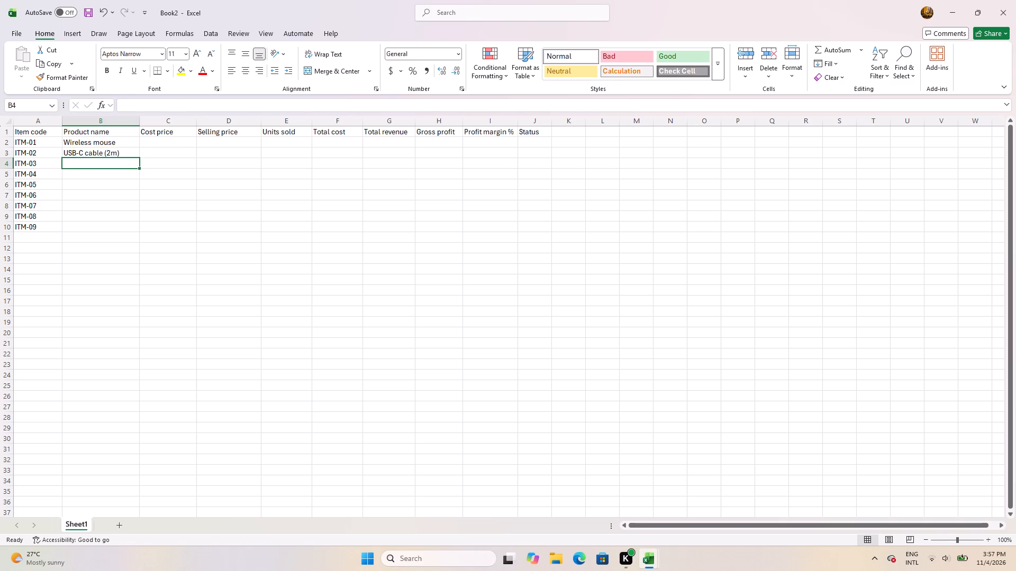
Enter the product name Laptop stand in cell B4 for item ITM-03.
{"action": "type", "text": "Lap"}
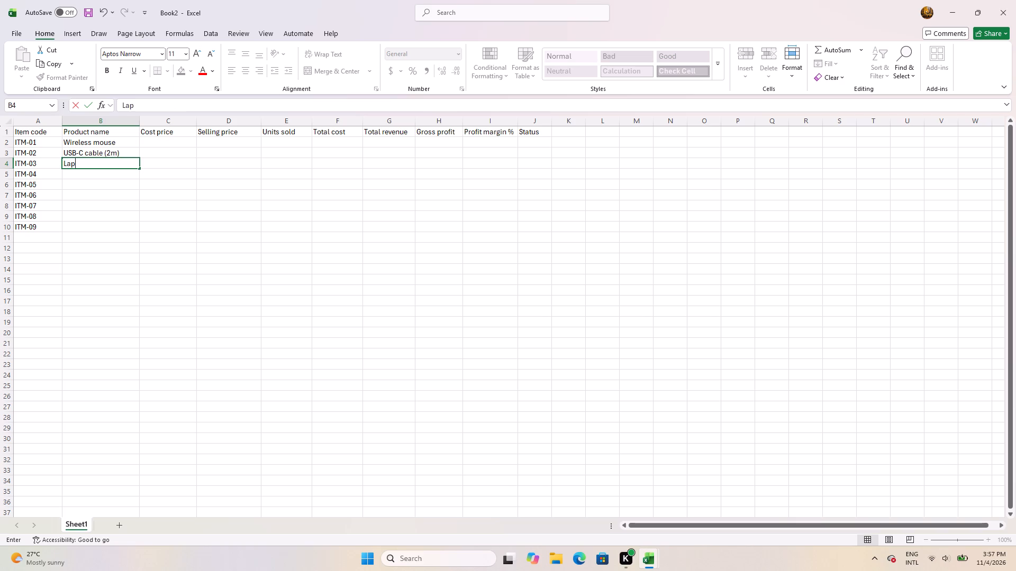
{"action": "key", "text": "t"}
{"action": "type", "text": "op"}
{"action": "key", "text": "space"}
{"action": "type", "text": "stab"}
{"action": "key", "text": "BackSpace"}
{"action": "type", "text": "nd"}
{"action": "key", "text": "Down"}
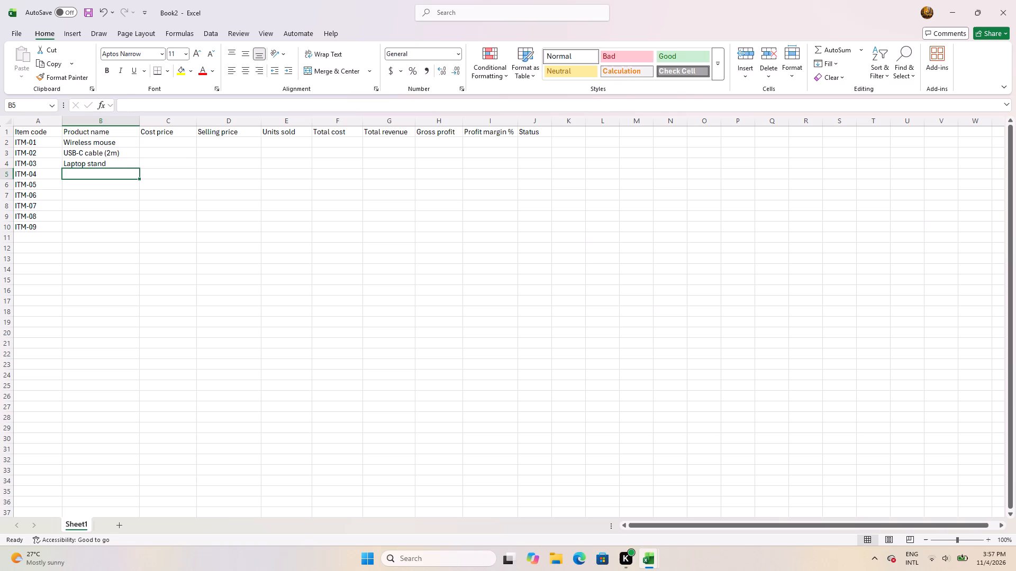
Enter the product name Bluetooth earbuds in cell B5 for item ITM-04.
{"action": "key", "text": "shift+f"}
{"action": "key", "text": "shift+BackSpace"}
{"action": "key", "text": "shift+d"}
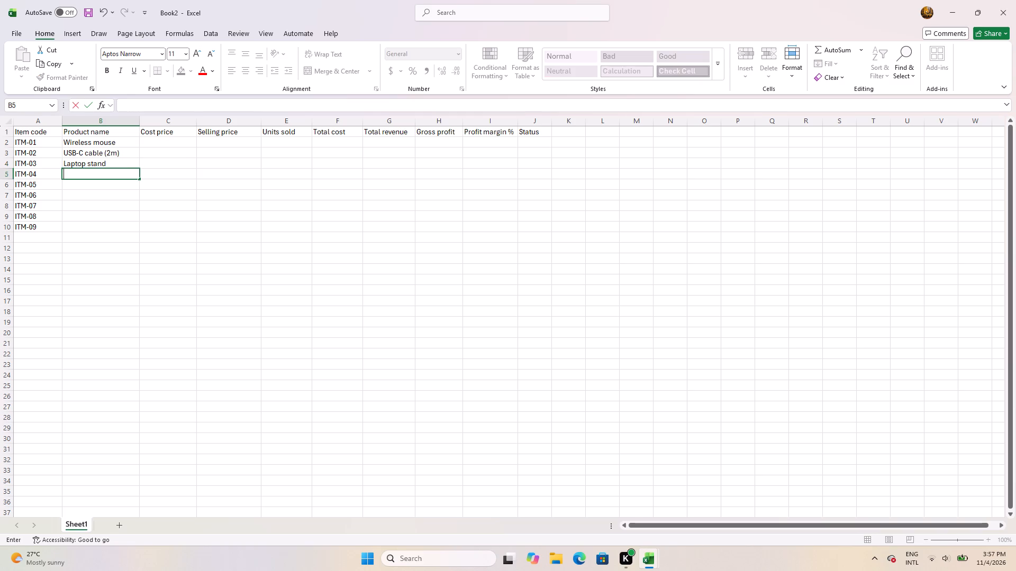
{"action": "key", "text": "shift+BackSpace"}
{"action": "type", "text": "Blue"}
{"action": "key", "text": "t"}
{"action": "type", "text": "ooth"}
{"action": "key", "text": "space"}
{"action": "type", "text": "earbud"}
{"action": "key", "text": "s"}
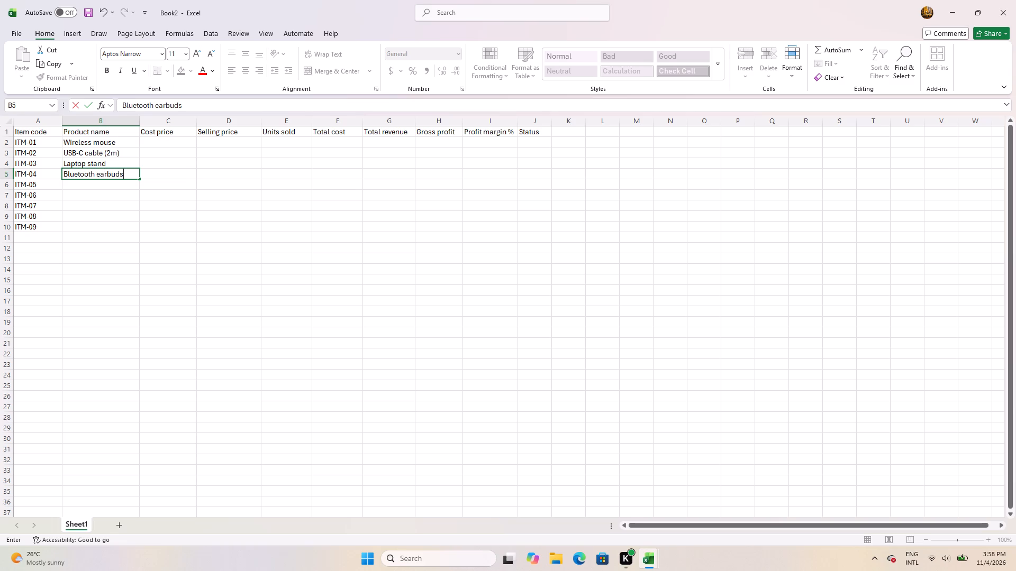
{"action": "key", "text": "Left"}
{"action": "key", "text": "Right"}
{"action": "key", "text": "Down"}
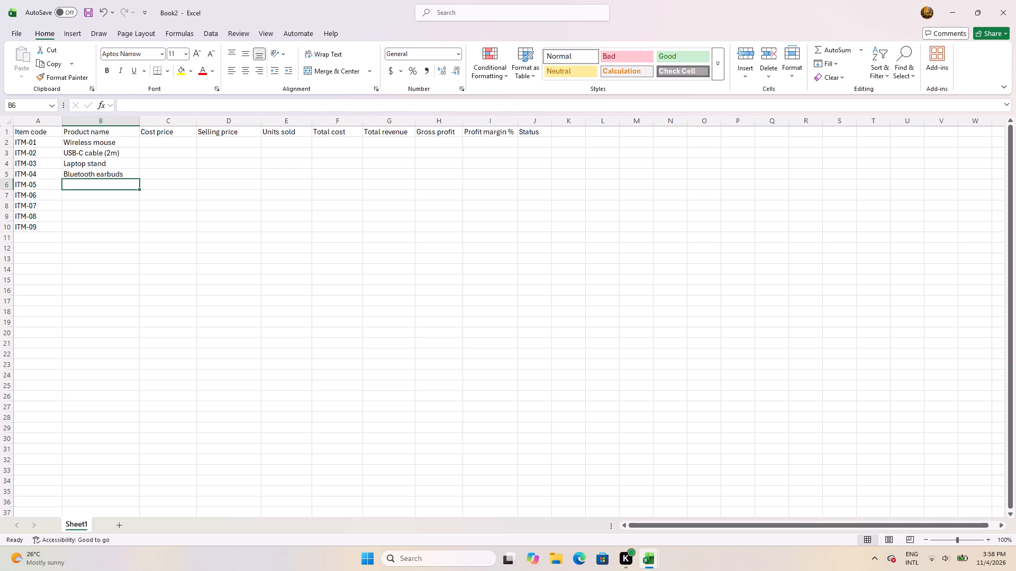
Enter the product name HDMI adapter in cell B6 for item ITM-05.
{"action": "key", "text": "BackSpace"}
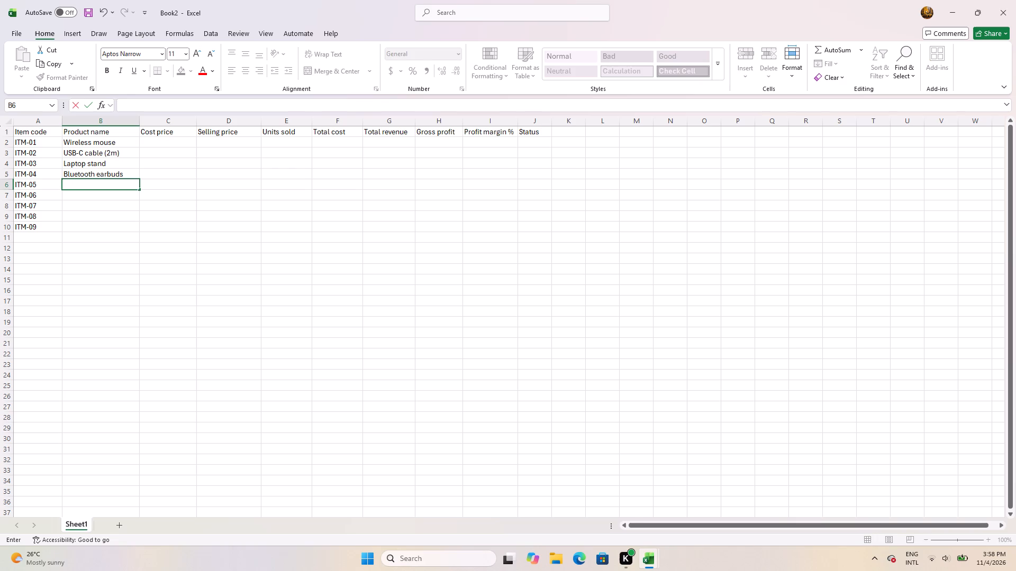
{"action": "type", "text": "HDMI"}
{"action": "key", "text": "space"}
{"action": "type", "text": "adapter"}
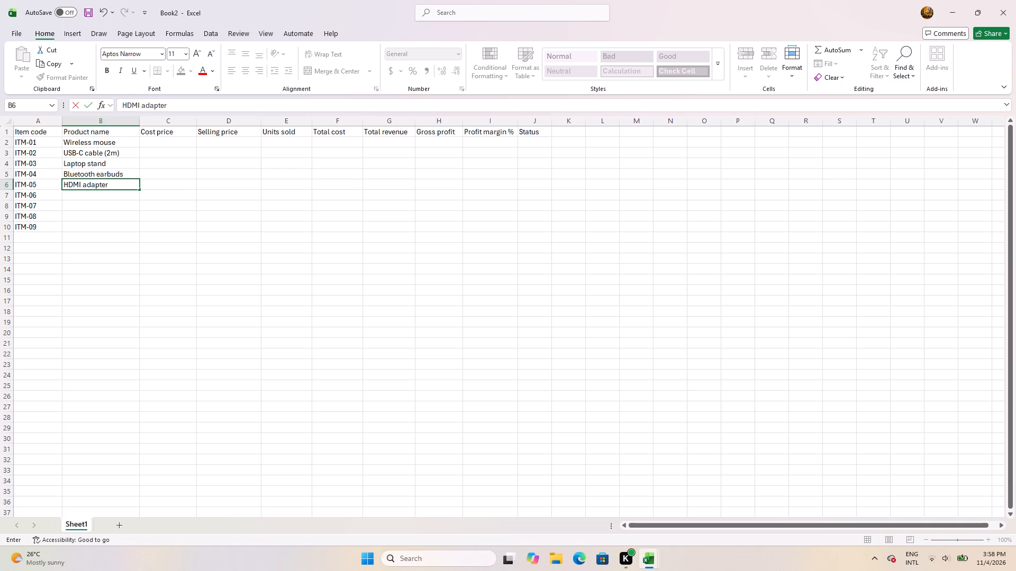
{"action": "key", "text": "Down"}
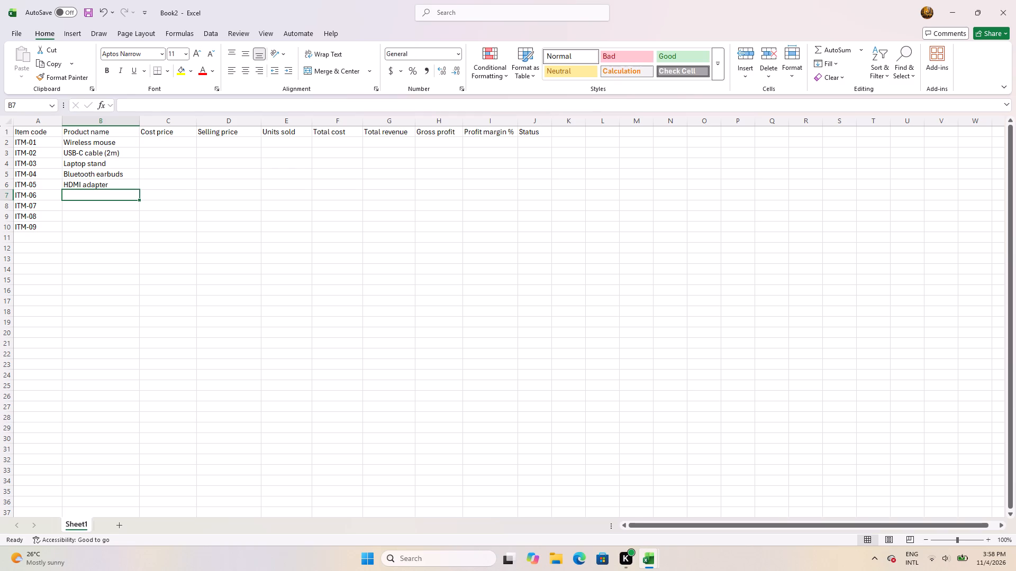
Enter the product name 64GB flash drive in cell B7 for item ITM-06.
{"action": "type", "text": "64"}
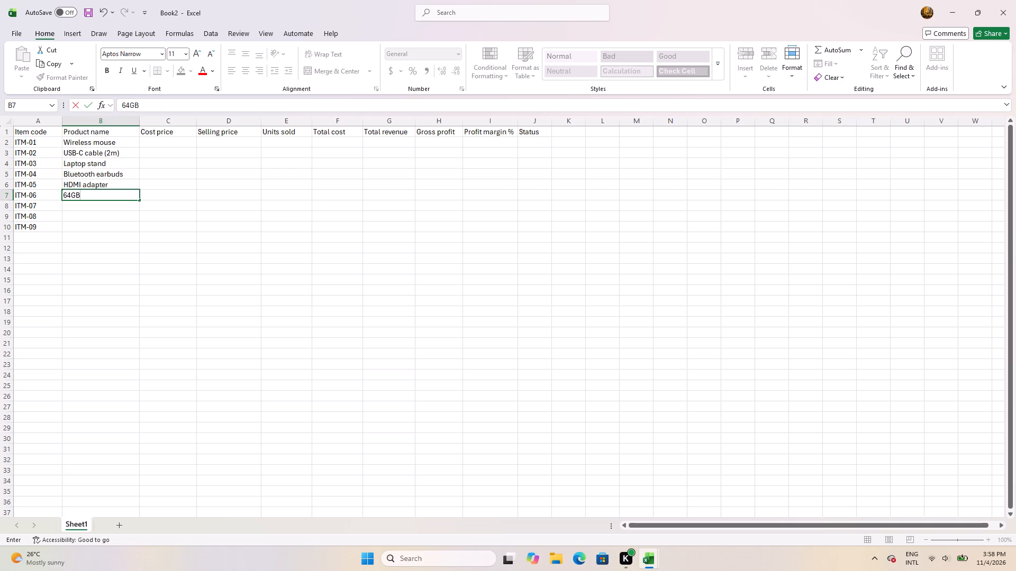
{"action": "key", "text": "space"}
{"action": "type", "text": "fla"}
{"action": "type", "text": "sh"}
{"action": "key", "text": "space"}
{"action": "type", "text": "drive"}
{"action": "key", "text": "Down"}
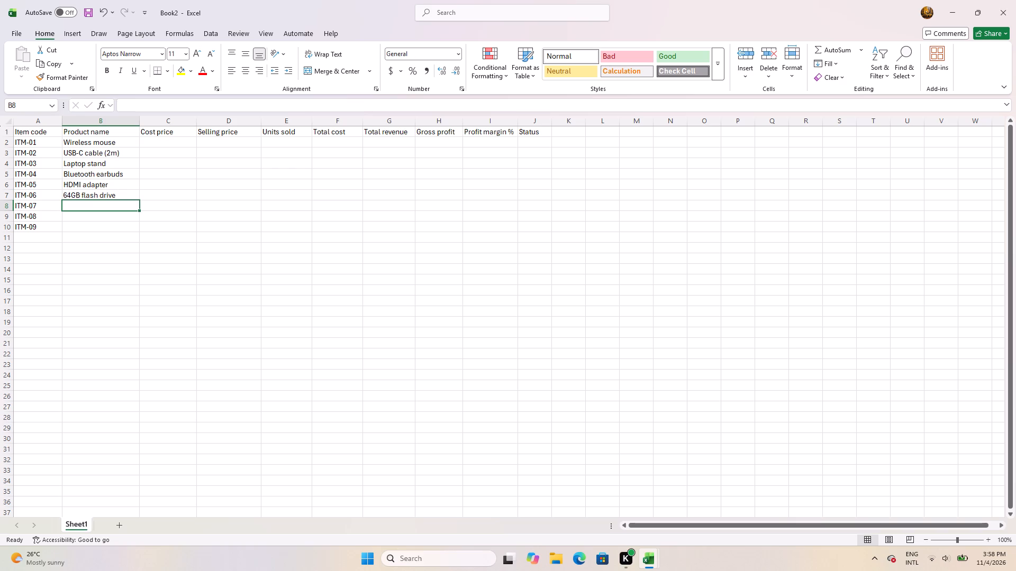
Enter the product name Keyboard wrist rest in cell B8 for item ITM-07.
{"action": "type", "text": "Keyboard"}
{"action": "key", "text": "space"}
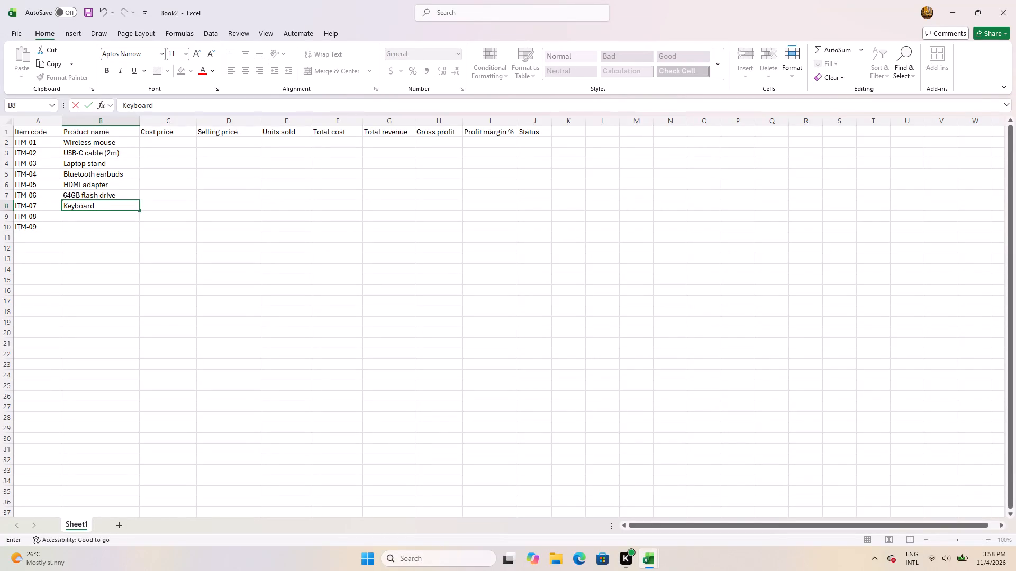
{"action": "type", "text": "wrisr r"}
{"action": "key", "text": "BackSpace"}
{"action": "key", "text": "BackSpace"}
{"action": "key", "text": "BackSpace"}
{"action": "type", "text": "t rest"}
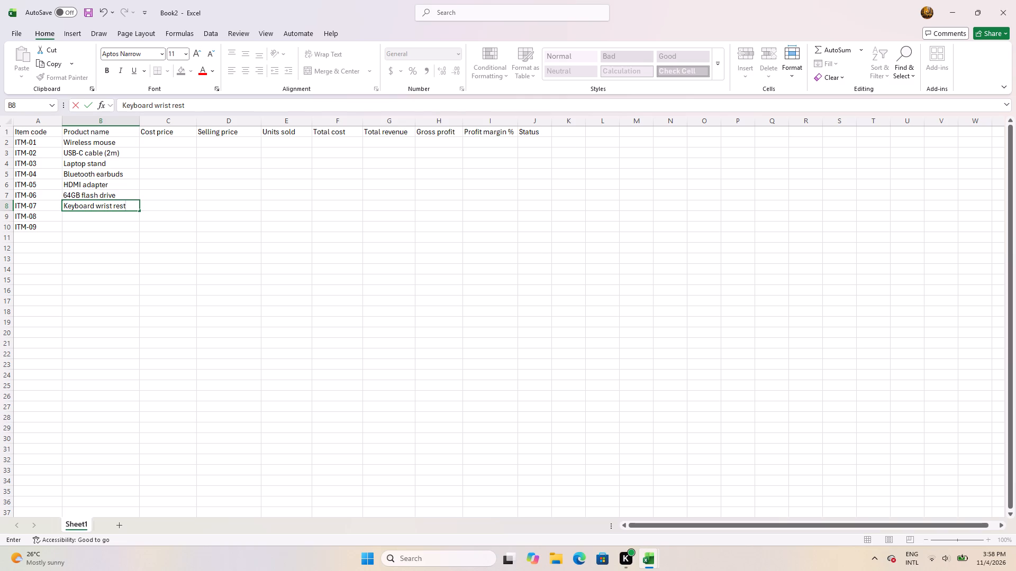
{"action": "key", "text": "Left"}
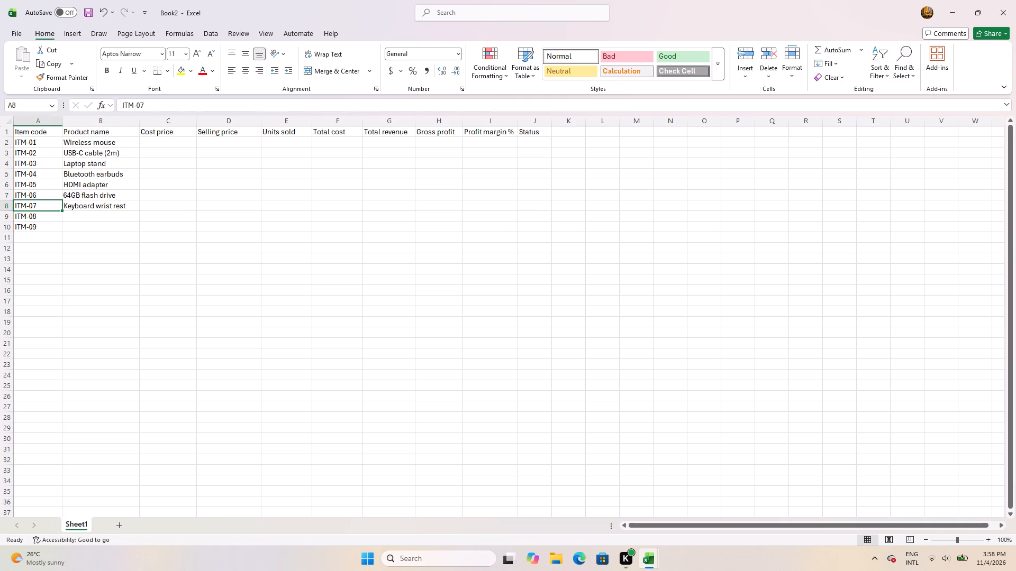
{"action": "key", "text": "Right"}
{"action": "key", "text": "Down"}
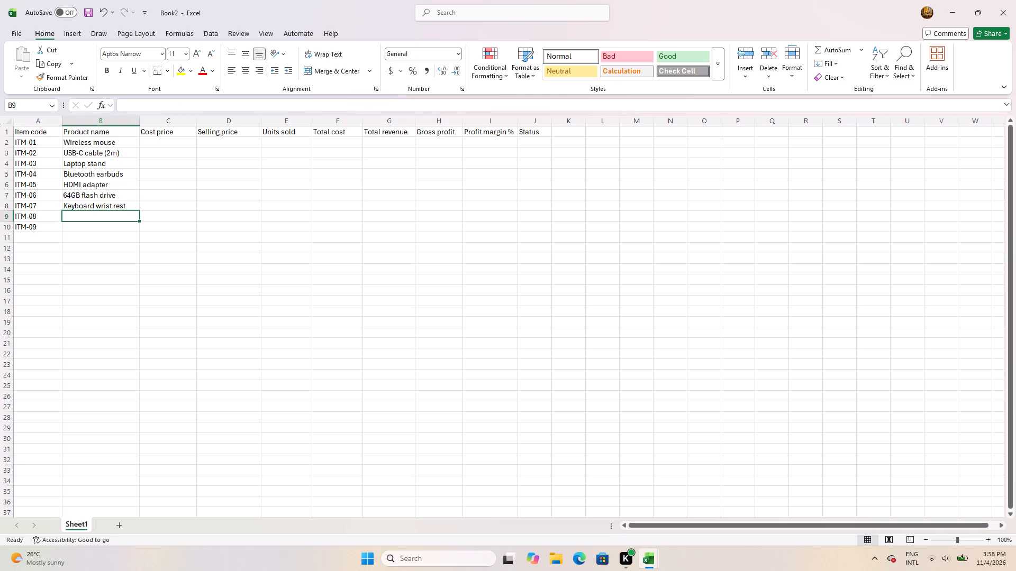
Enter the product name Web camera 1080p in cell B9 for item ITM-08.
{"action": "type", "text": "We"}
{"action": "key", "text": "b"}
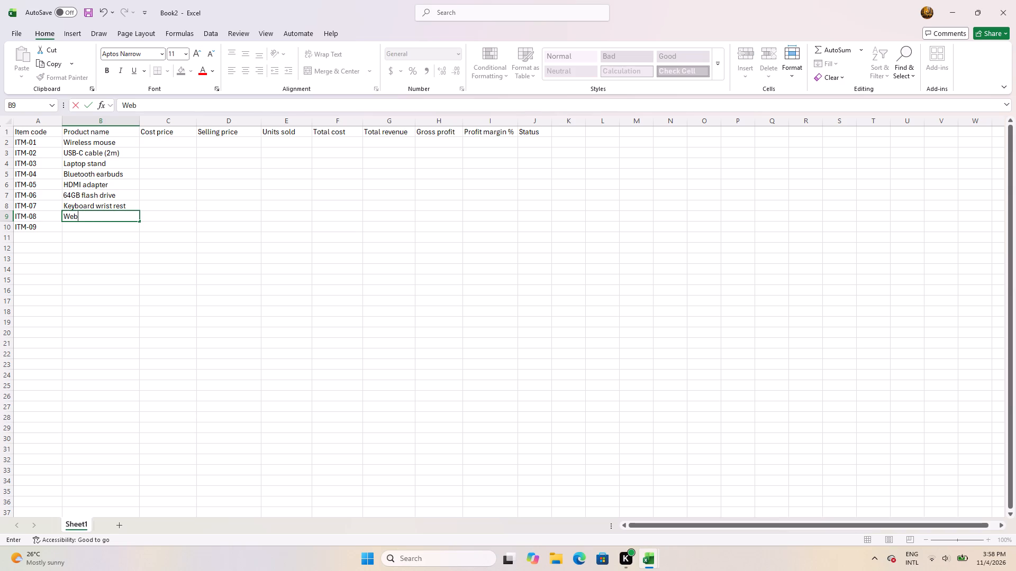
{"action": "key", "text": "space"}
{"action": "type", "text": "camera"}
{"action": "key", "text": "space"}
{"action": "type", "text": "1080p"}
{"action": "key", "text": "Up"}
{"action": "key", "text": "Down"}
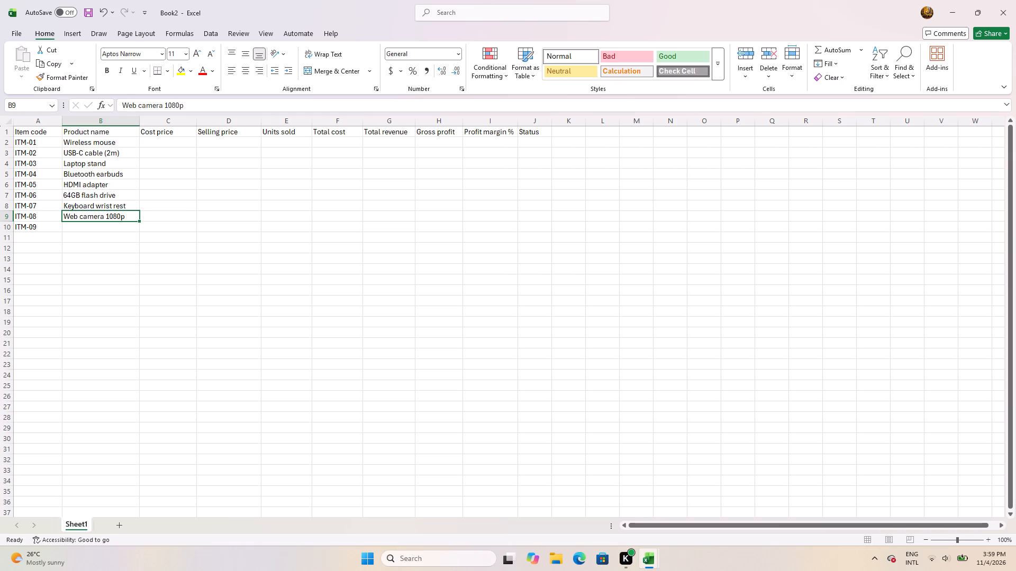
{"action": "key", "text": "Down"}
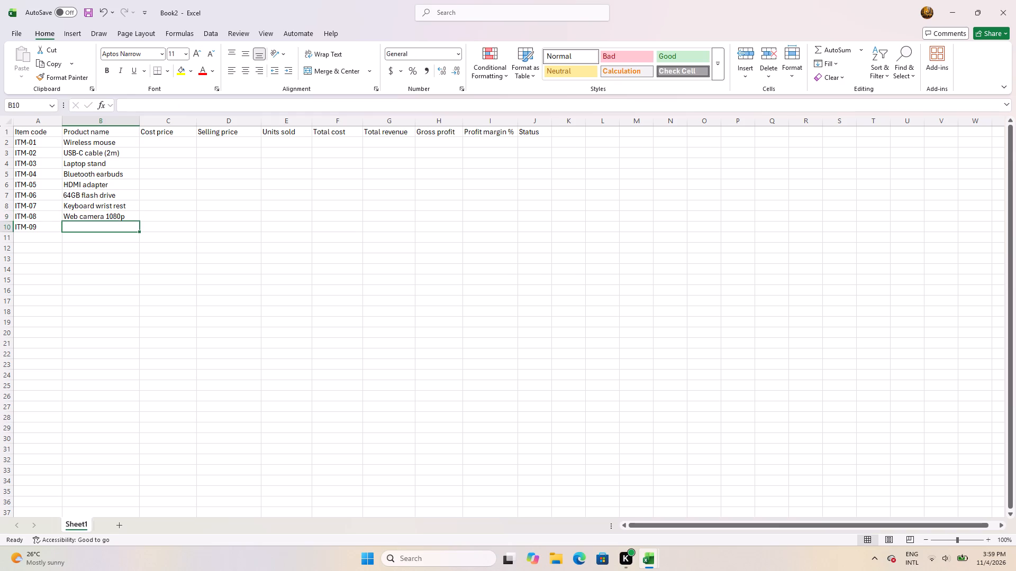
Enter the product name Mousepad XL in cell B10 for item ITM-09.
{"action": "type", "text": "MOuse"}
{"action": "key", "text": "BackSpace"}
{"action": "key", "text": "BackSpace"}
{"action": "key", "text": "BackSpace"}
{"action": "key", "text": "BackSpace"}
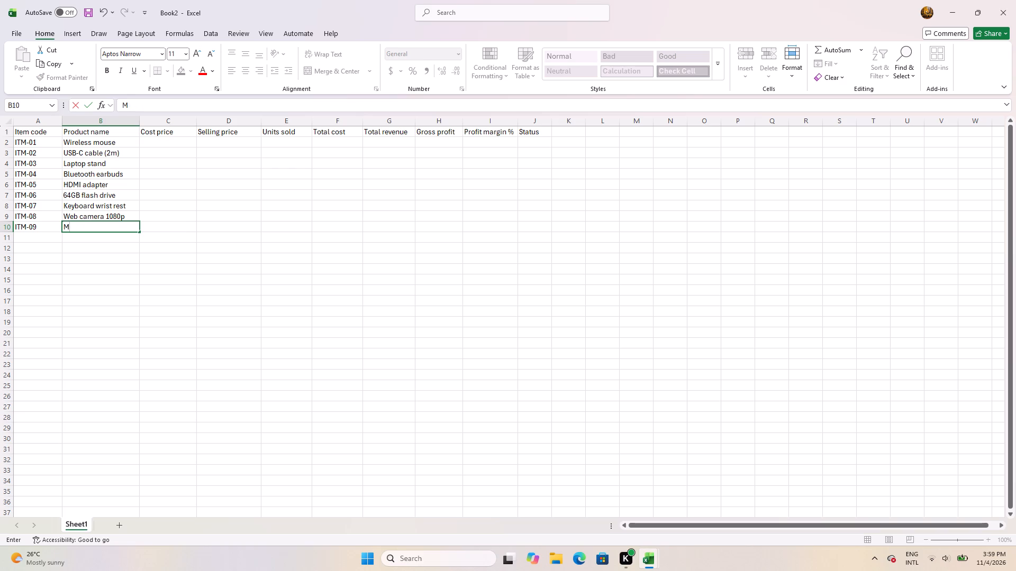
{"action": "type", "text": "ouse"}
{"action": "key", "text": "space"}
{"action": "key", "text": "BackSpace"}
{"action": "type", "text": "pa"}
{"action": "type", "text": "d"}
{"action": "key", "text": "space"}
{"action": "type", "text": "XL"}
{"action": "key", "text": "Down"}
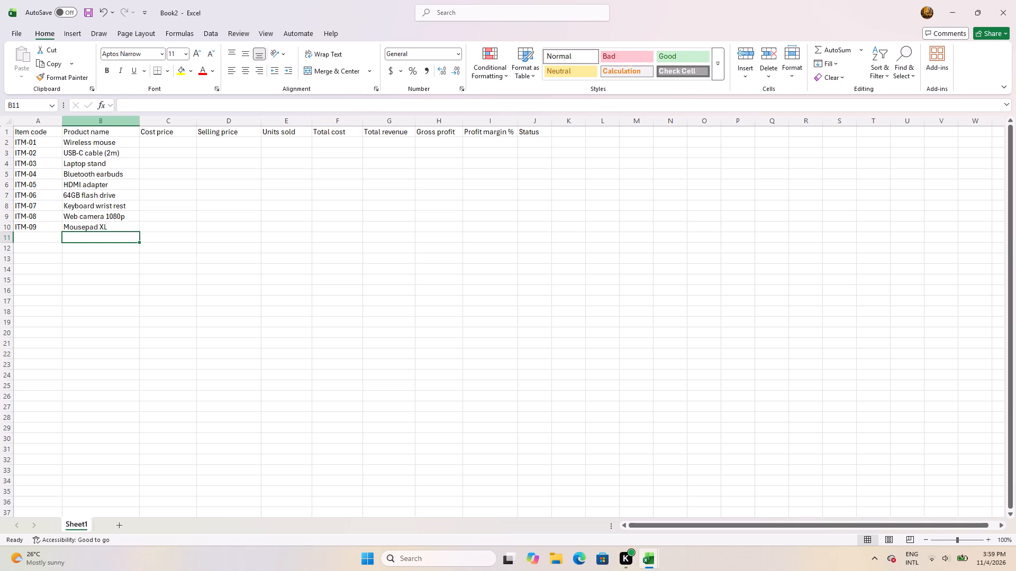
Extend the item code series by one row to ITM-10 in cell A11.
{"action": "left_click", "coordinate": [55, 226]}
{"action": "left_click_drag", "start_coordinate": [61, 231], "coordinate": [61, 241]}
Enter the product name Phone desk holder in cell B11 for item ITM-10.
{"action": "left_click", "coordinate": [87, 237]}
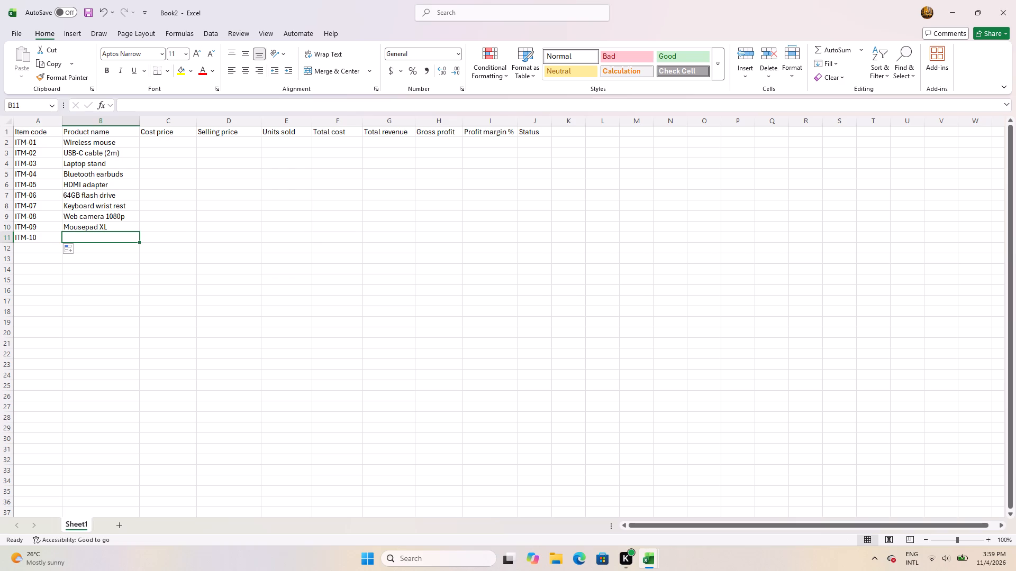
{"action": "type", "text": "PJ"}
{"action": "key", "text": "shift+BackSpace"}
{"action": "type", "text": "HOne"}
{"action": "key", "text": "space"}
{"action": "key", "text": "BackSpace"}
{"action": "key", "text": "BackSpace"}
{"action": "key", "text": "BackSpace"}
{"action": "key", "text": "BackSpace"}
{"action": "key", "text": "BackSpace"}
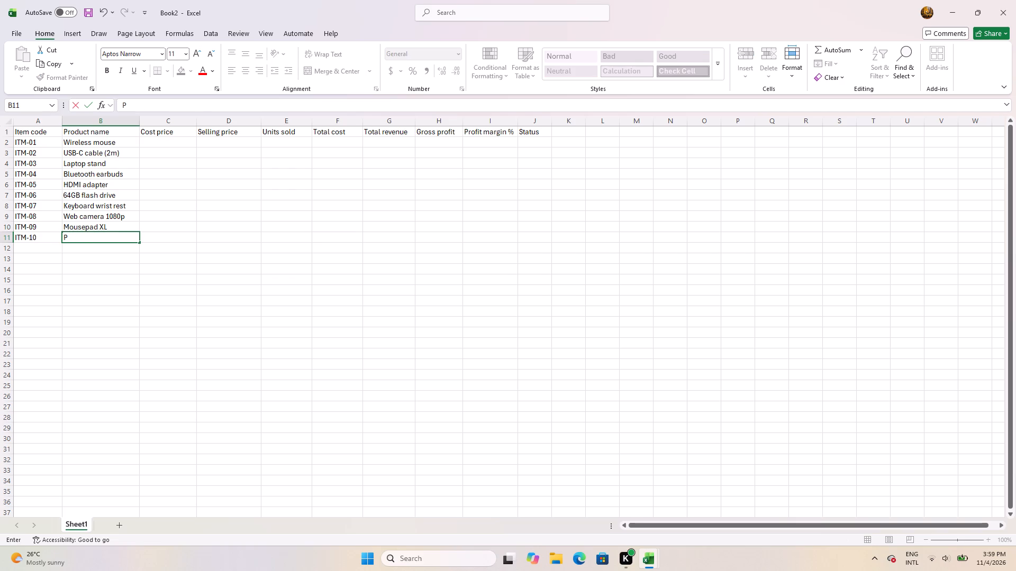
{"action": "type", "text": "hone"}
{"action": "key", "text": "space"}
Complete the product name Phone desk holder in cell B11 for item ITM-10.
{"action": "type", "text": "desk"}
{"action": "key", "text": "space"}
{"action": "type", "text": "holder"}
Enter the cost prices 8.50, 2.20, 12, 15 and 4.50 in cells C2 to C6 for items ITM-01 to ITM-05.
{"action": "left_click", "coordinate": [155, 142]}
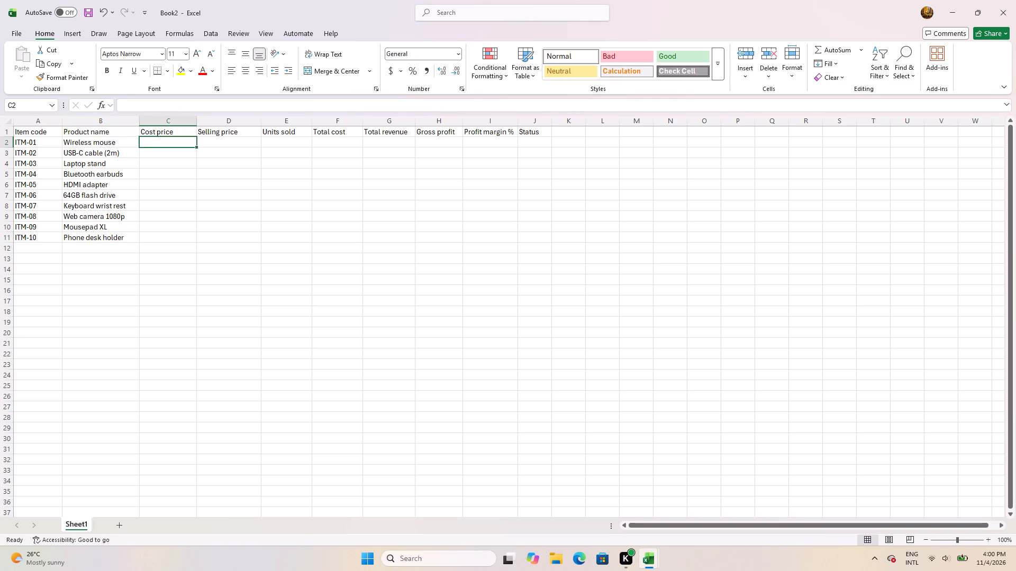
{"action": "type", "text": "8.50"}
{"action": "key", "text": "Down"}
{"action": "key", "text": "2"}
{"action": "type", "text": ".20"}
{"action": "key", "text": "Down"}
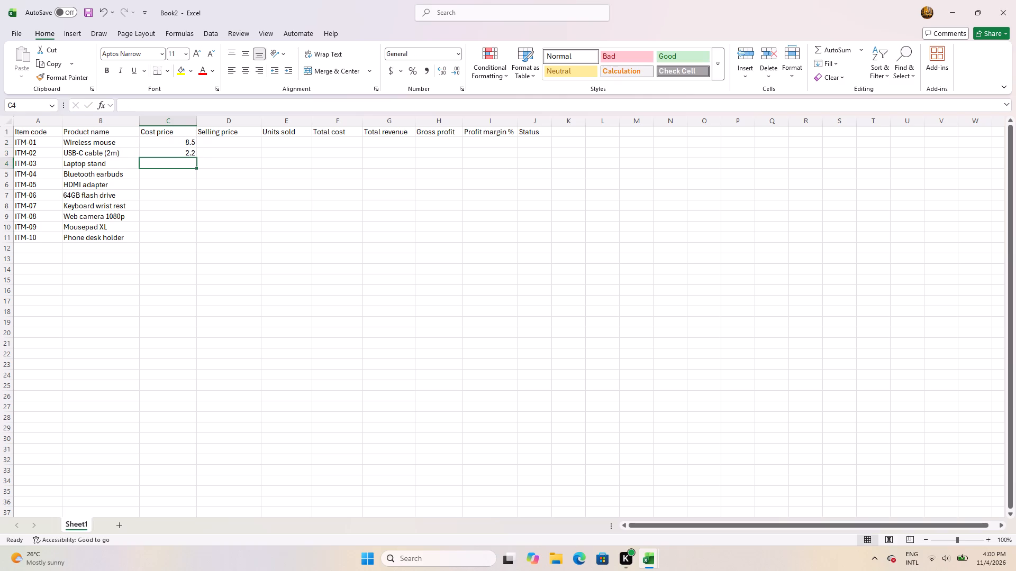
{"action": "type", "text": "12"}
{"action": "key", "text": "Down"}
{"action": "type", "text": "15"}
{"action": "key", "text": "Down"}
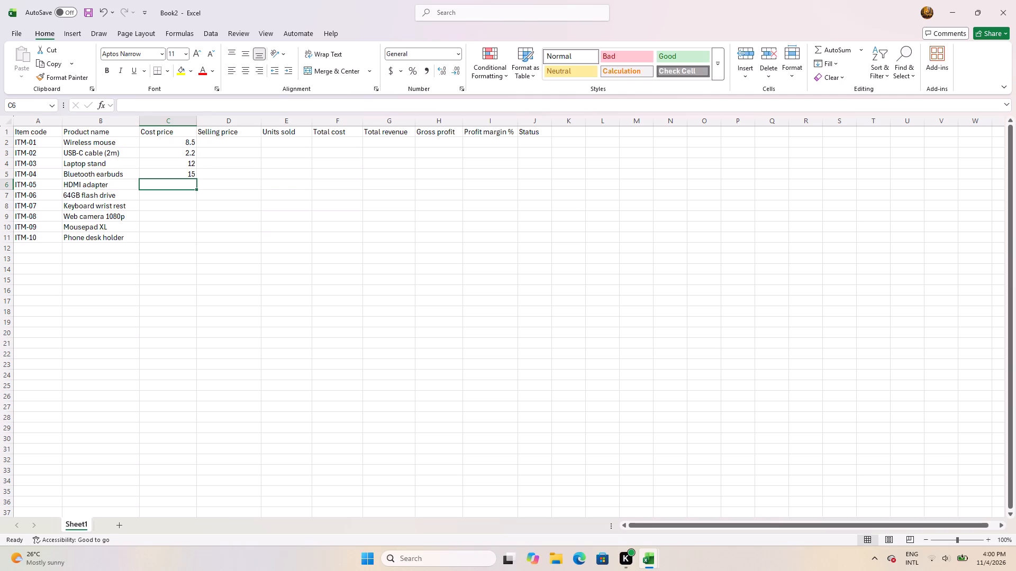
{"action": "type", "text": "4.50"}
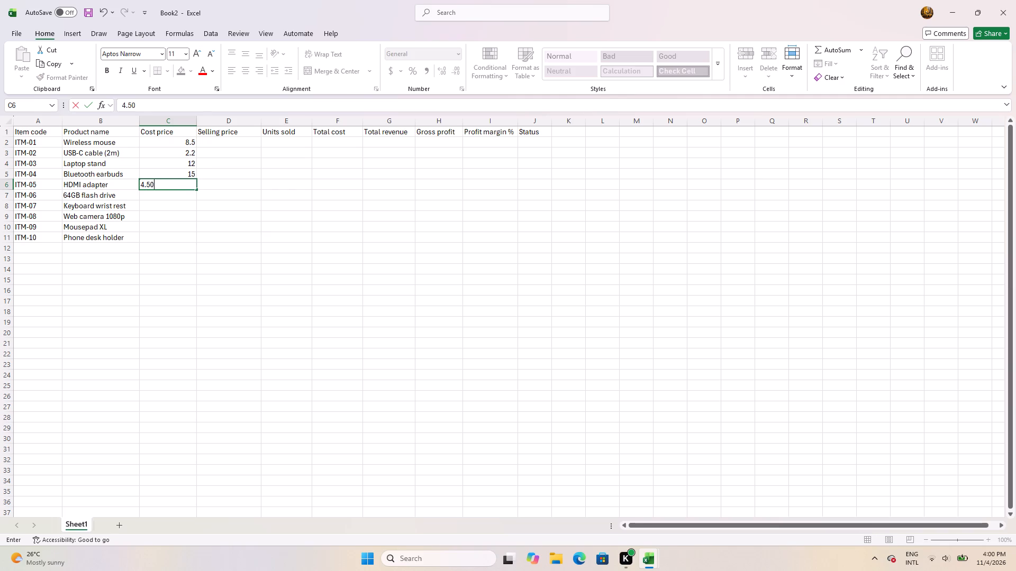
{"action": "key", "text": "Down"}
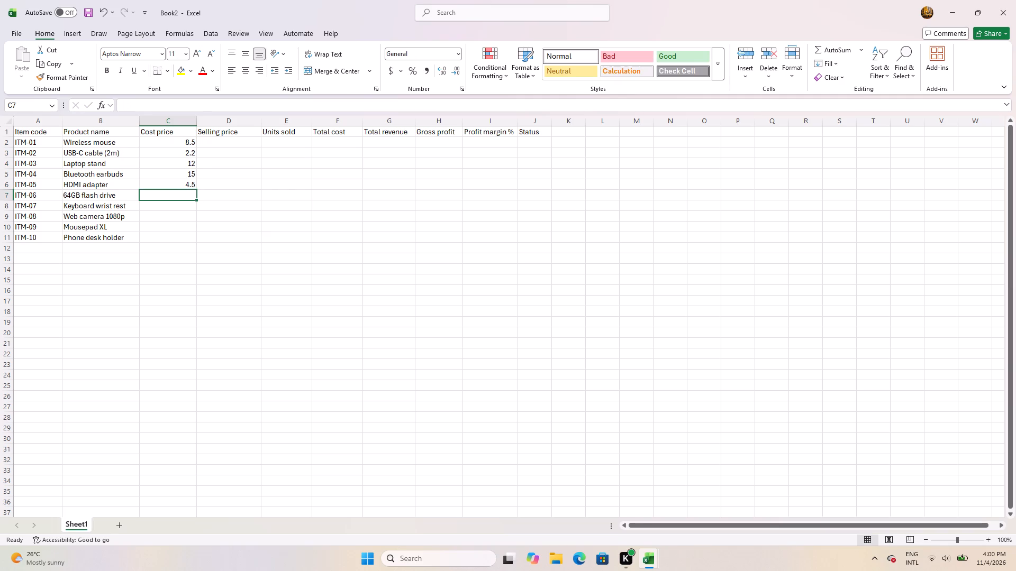
Enter the cost prices 5, 6 and 18 in cells C7 to C9.
{"action": "key", "text": "5"}
{"action": "key", "text": "Down"}
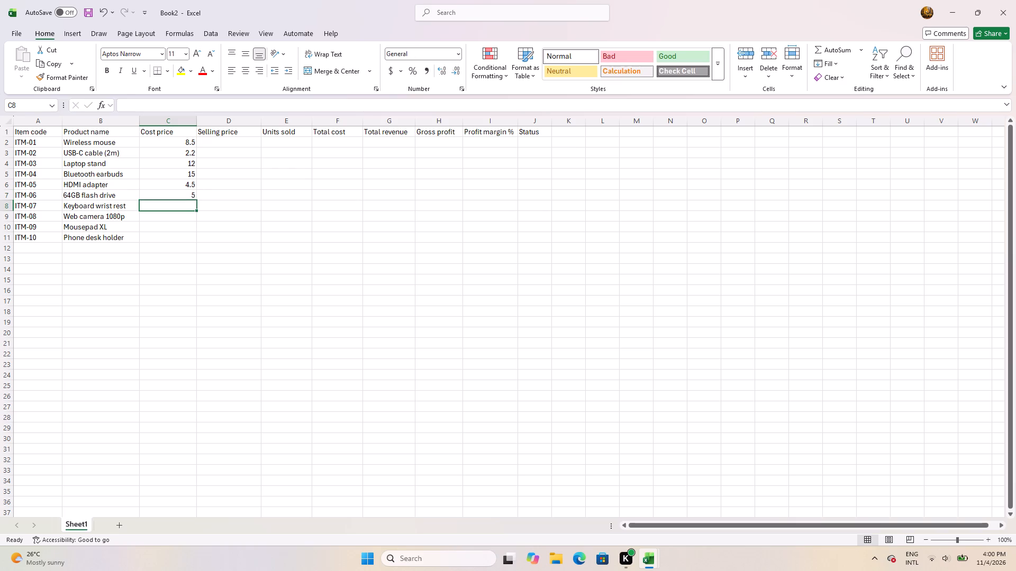
{"action": "key", "text": "6"}
{"action": "key", "text": "Down"}
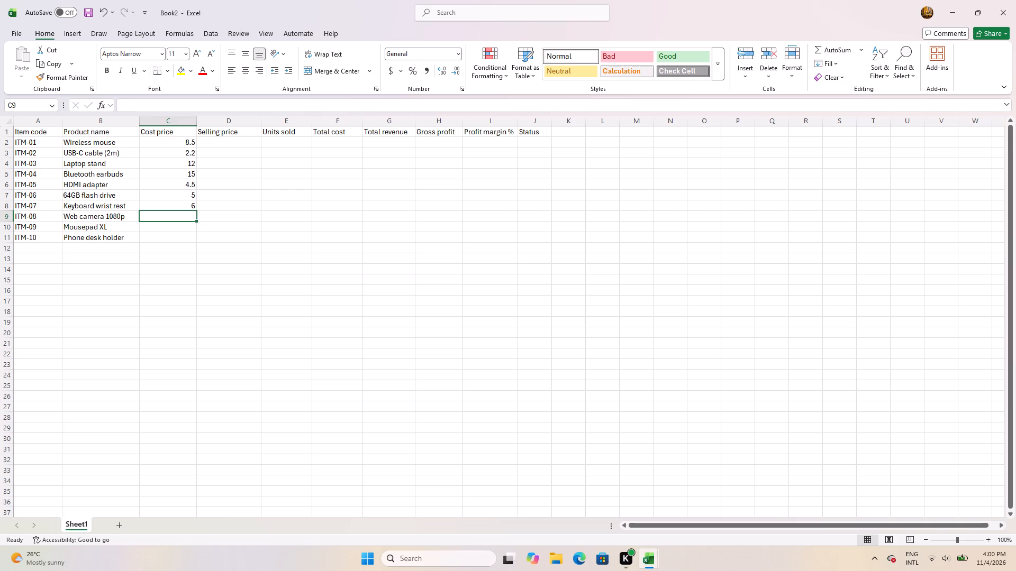
{"action": "key", "text": "1"}
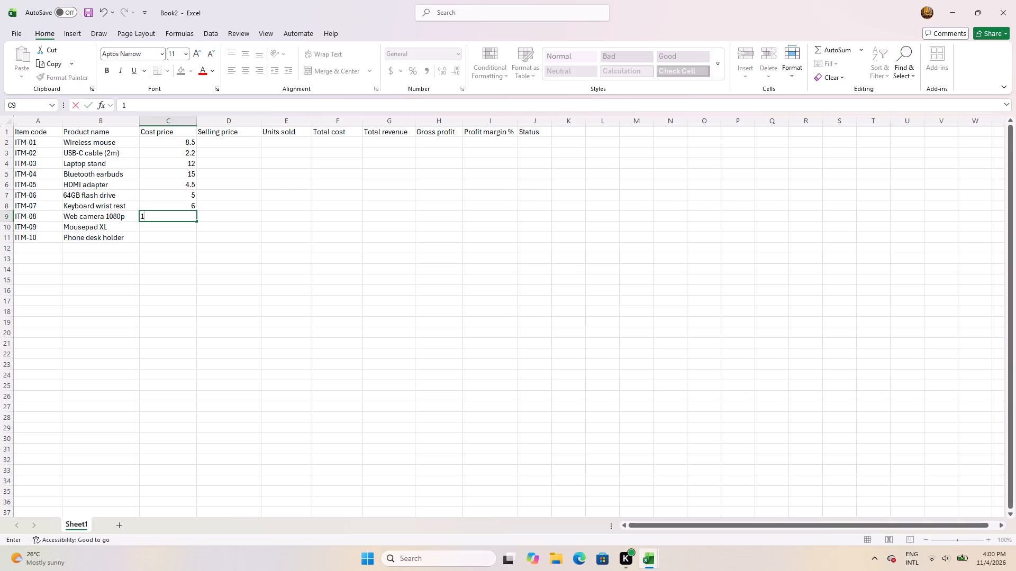
Complete the cost price 18 in cell C9 and enter 3.80 and 3 in cells C10 and C11.
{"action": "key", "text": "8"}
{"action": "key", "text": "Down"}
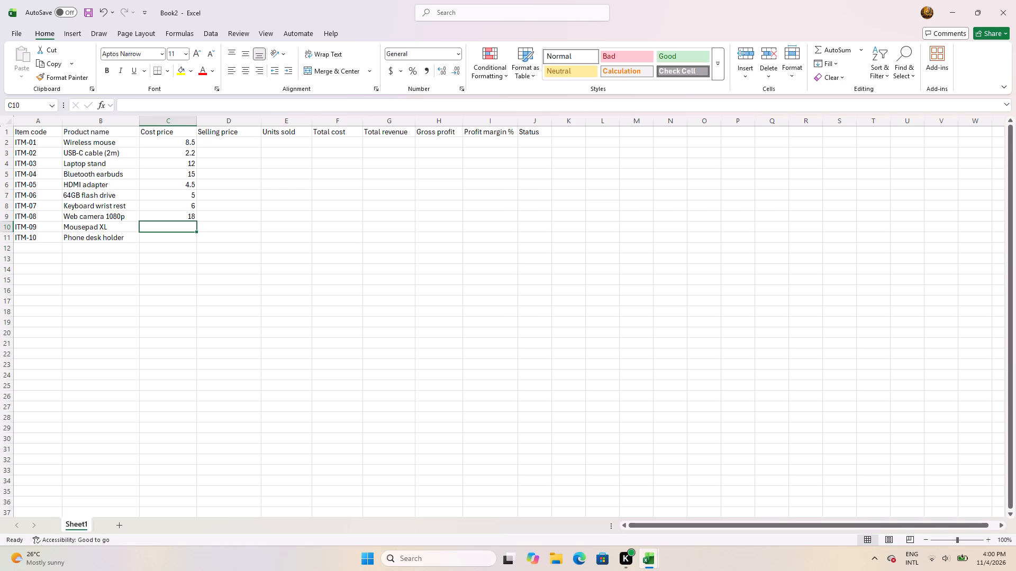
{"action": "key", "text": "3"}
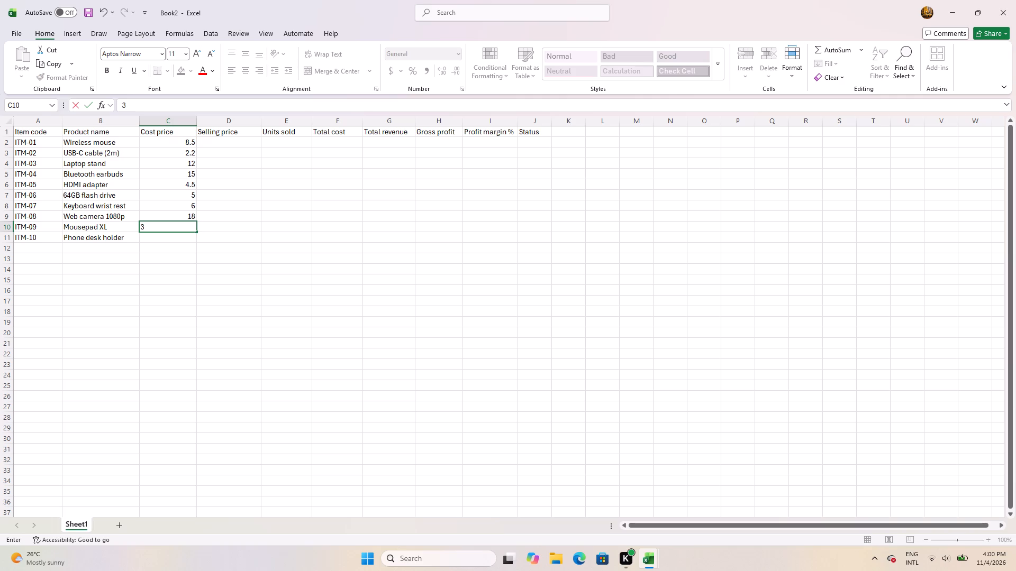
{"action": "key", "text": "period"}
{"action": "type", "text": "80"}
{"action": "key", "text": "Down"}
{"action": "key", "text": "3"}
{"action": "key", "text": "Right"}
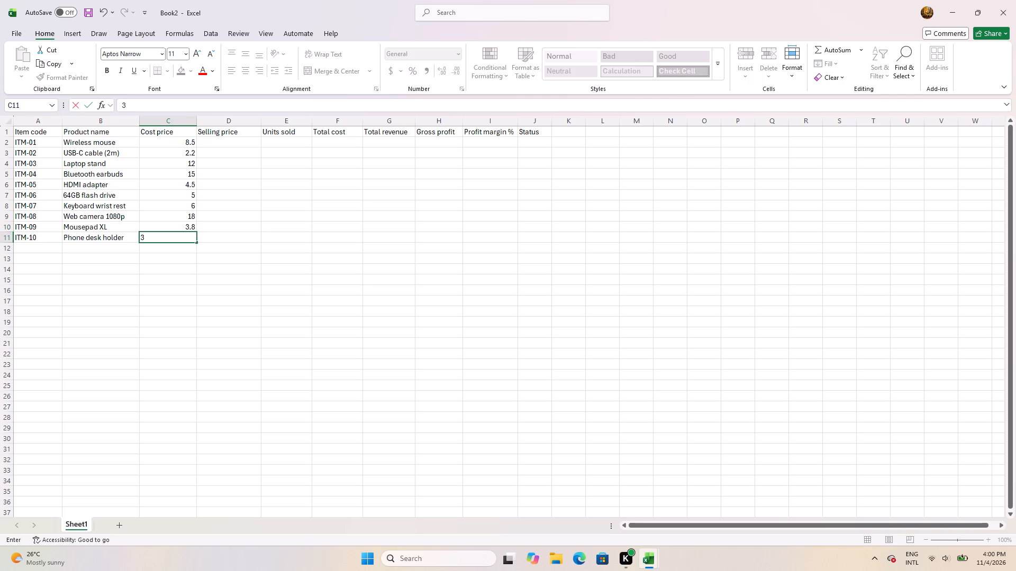
Enter the selling prices 15 for Wireless mouse in cell D2 and 6 for USB-C cable (2m) in cell D3.
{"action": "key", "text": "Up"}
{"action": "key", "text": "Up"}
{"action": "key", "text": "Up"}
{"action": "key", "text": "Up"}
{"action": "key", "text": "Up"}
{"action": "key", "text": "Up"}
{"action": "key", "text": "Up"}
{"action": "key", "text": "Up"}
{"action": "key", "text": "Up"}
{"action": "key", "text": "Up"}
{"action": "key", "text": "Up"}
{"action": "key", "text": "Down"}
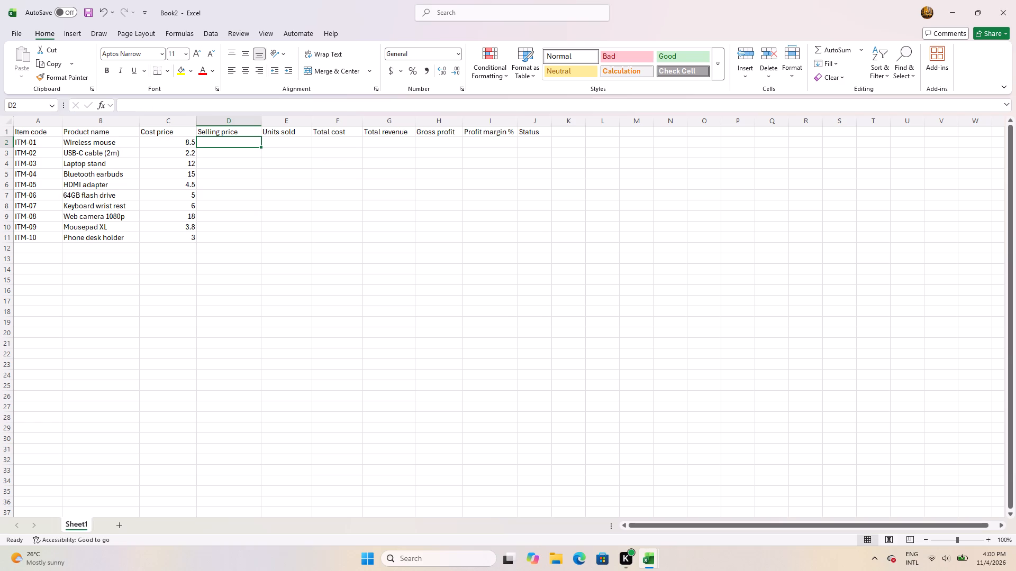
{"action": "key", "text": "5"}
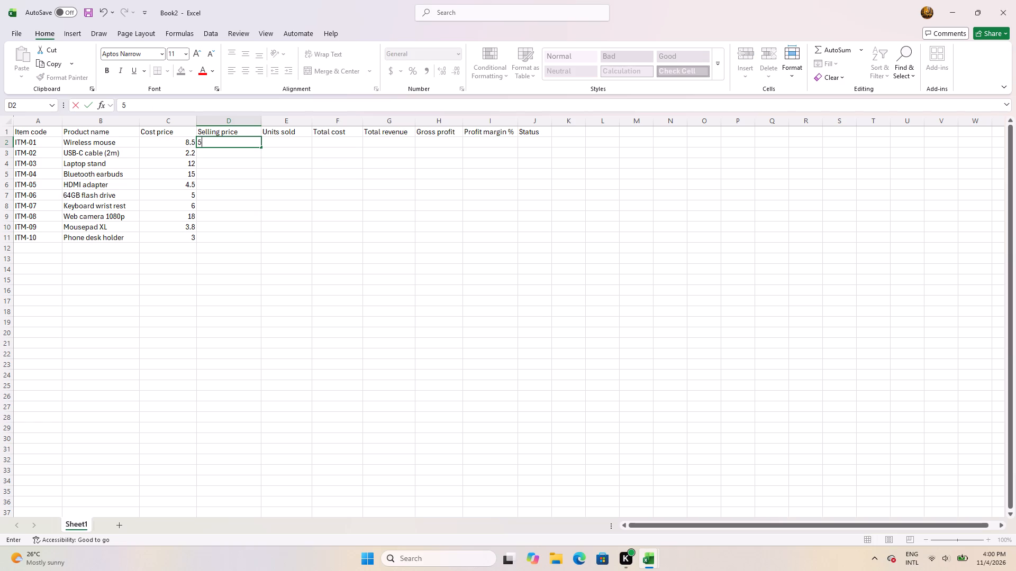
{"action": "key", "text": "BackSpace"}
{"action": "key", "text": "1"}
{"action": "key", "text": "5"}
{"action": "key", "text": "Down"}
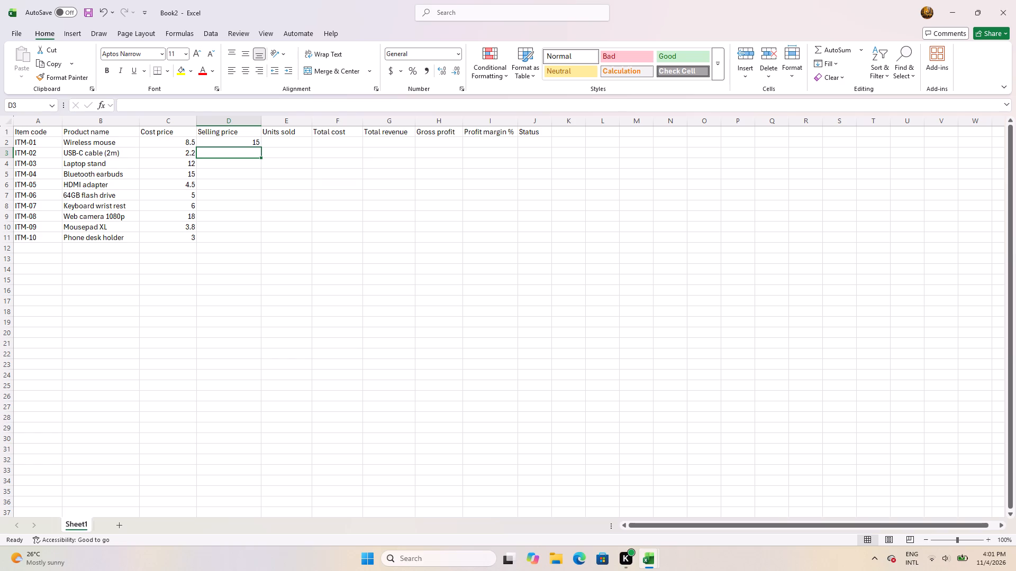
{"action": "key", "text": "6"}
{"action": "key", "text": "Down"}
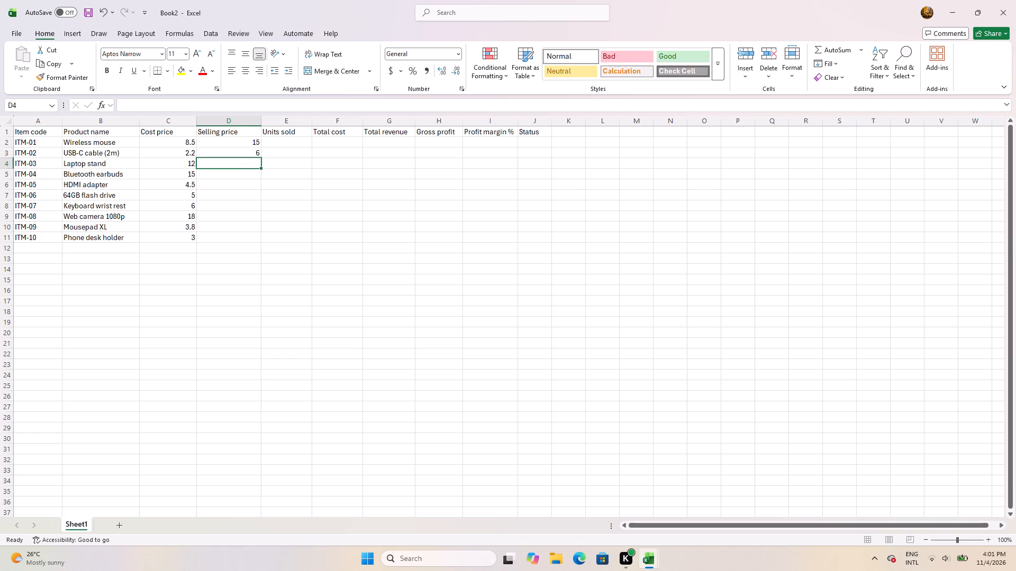
Enter the selling prices 24, 29.99, 10.5 and 11 in cells D4 to D7.
{"action": "type", "text": "24"}
{"action": "key", "text": "Down"}
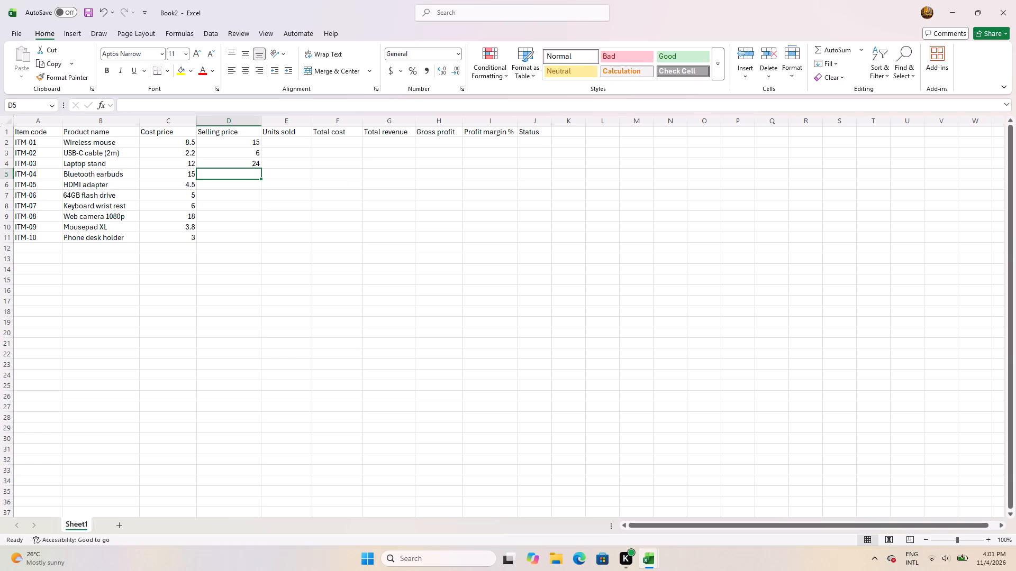
{"action": "key", "text": "2"}
{"action": "key", "text": "9"}
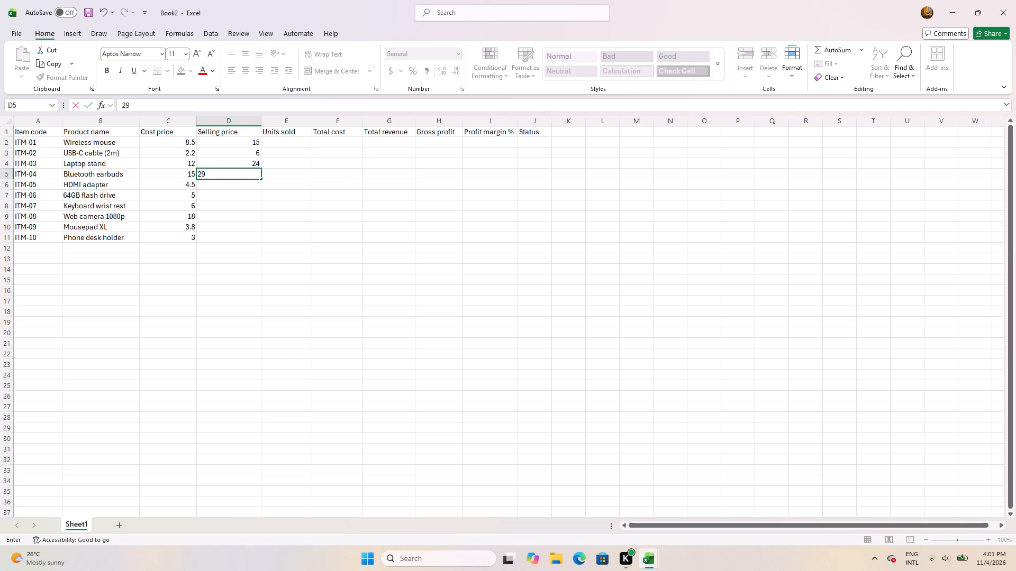
{"action": "type", "text": ".99"}
{"action": "key", "text": "Down"}
{"action": "type", "text": "10"}
{"action": "type", "text": ".5"}
{"action": "key", "text": "Down"}
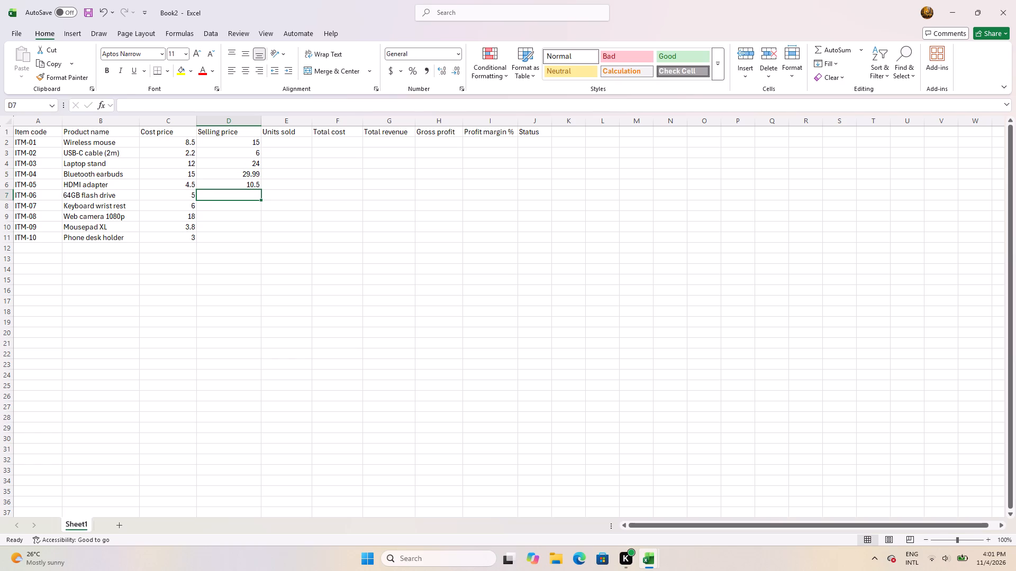
{"action": "type", "text": "11"}
{"action": "key", "text": "Down"}
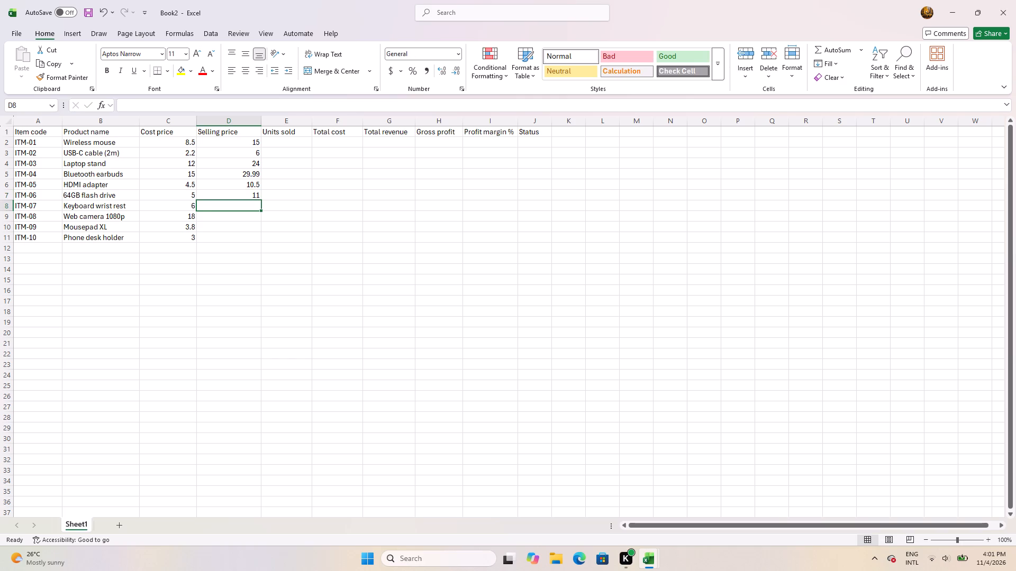
Enter the selling prices 13.5 in cell D9 and 35 in cell D10.
{"action": "key", "text": "Down"}
{"action": "key", "text": "1"}
{"action": "type", "text": "3.5"}
{"action": "key", "text": "Down"}
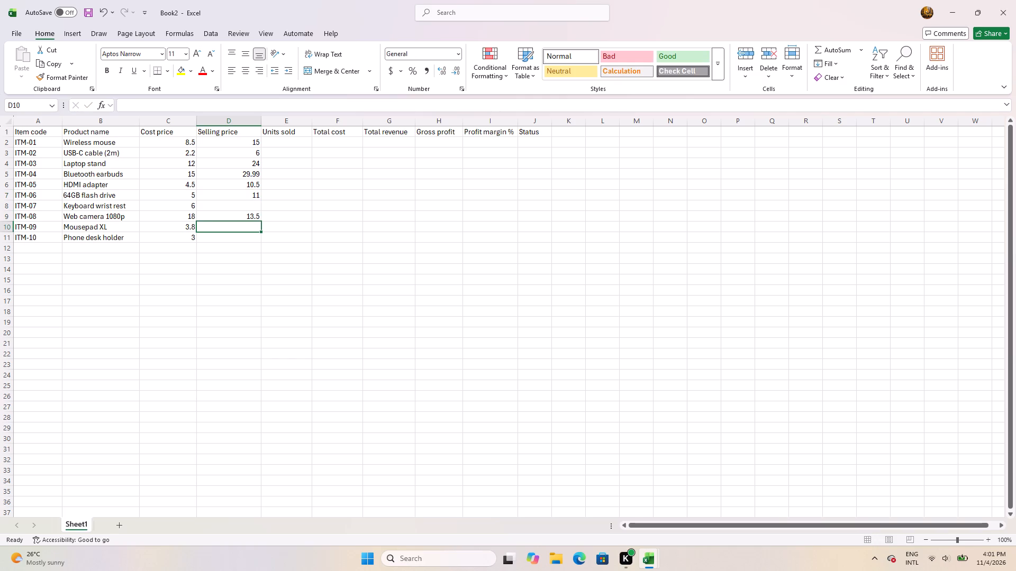
{"action": "type", "text": "35"}
{"action": "key", "text": "Left"}
Move the selling price 13.5 from cell D9 up to cell D8, on the Keyboard wrist rest row.
{"action": "key", "text": "Up"}
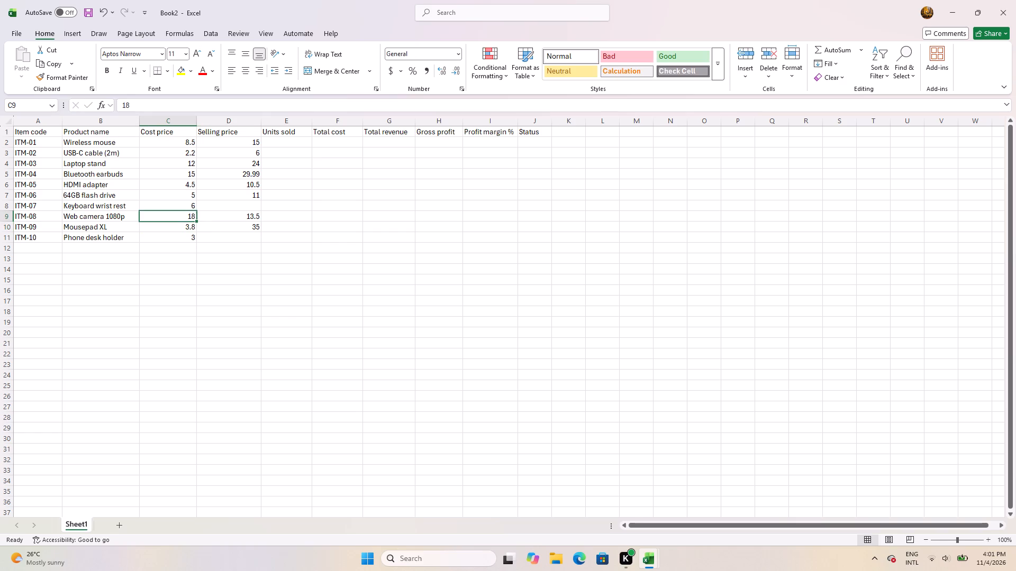
{"action": "key", "text": "Up"}
{"action": "key", "text": "Right"}
{"action": "key", "text": "Right"}
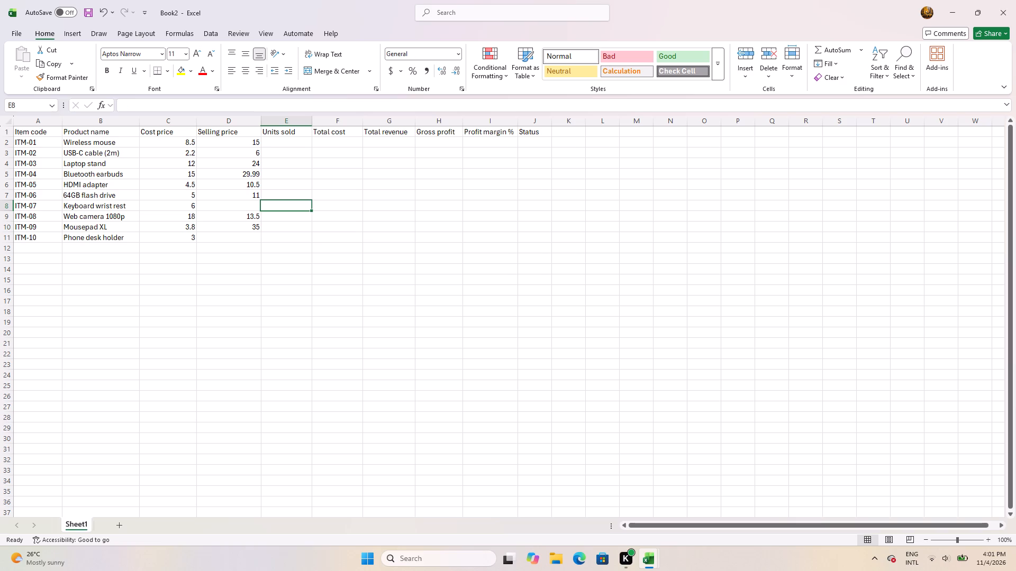
{"action": "key", "text": "Left"}
{"action": "key", "text": "Down"}
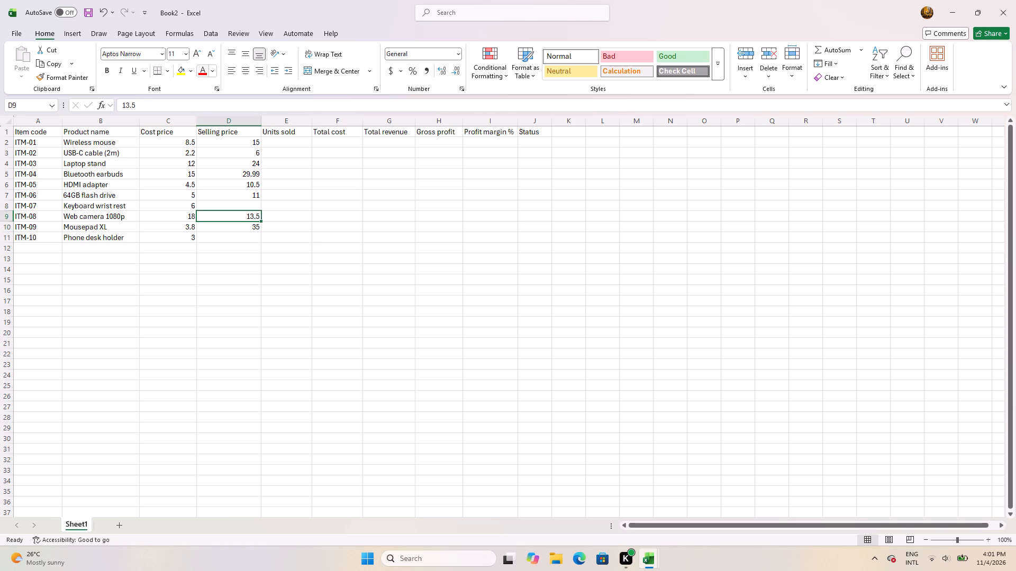
{"action": "left_click_drag", "start_coordinate": [254, 213], "coordinate": [253, 207]}
{"action": "left_click", "coordinate": [253, 215]}
{"action": "left_click_drag", "start_coordinate": [253, 215], "coordinate": [254, 203]}
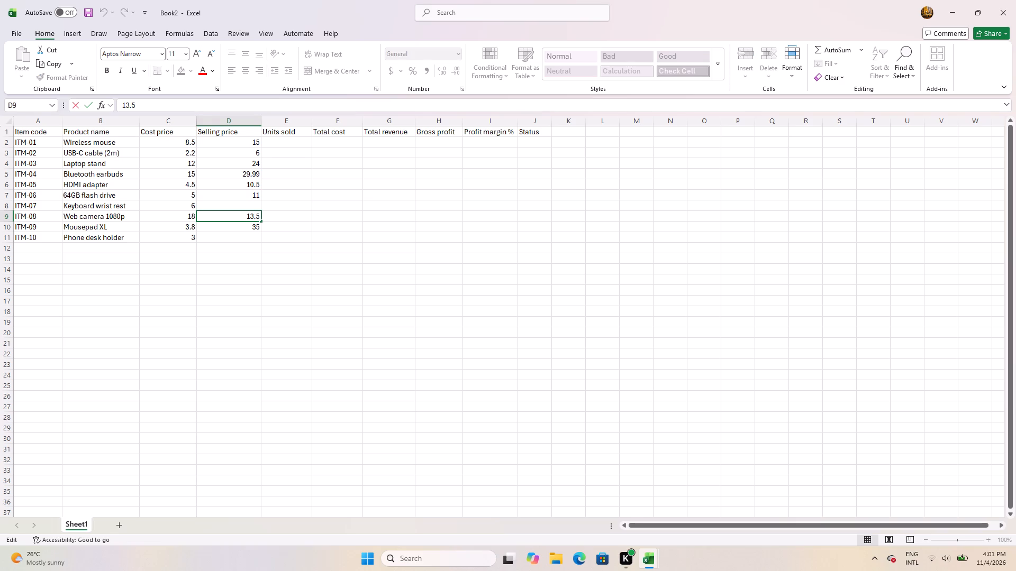
{"action": "left_click_drag", "start_coordinate": [261, 210], "coordinate": [261, 208]}
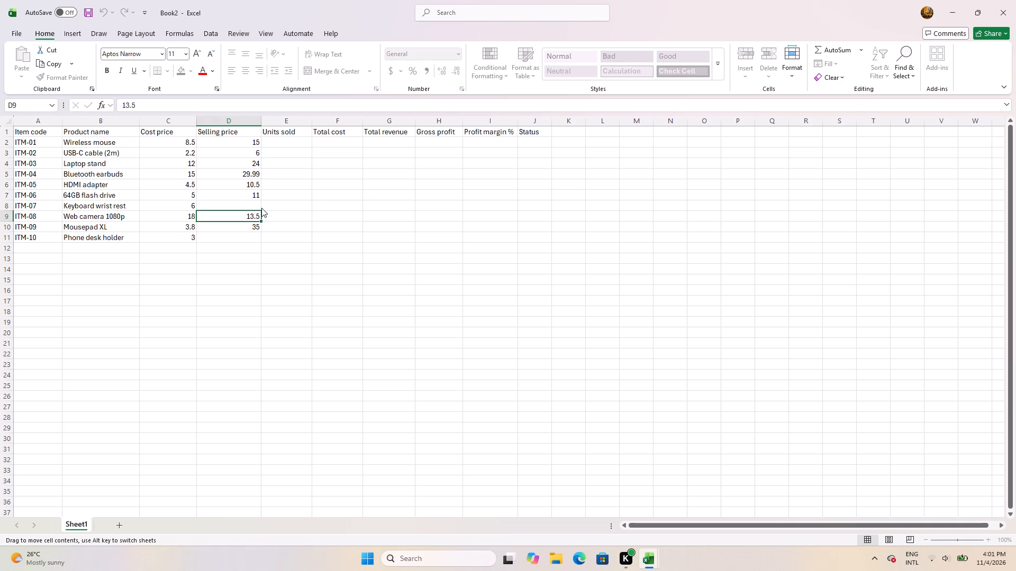
{"action": "left_click_drag", "start_coordinate": [261, 208], "coordinate": [256, 205]}
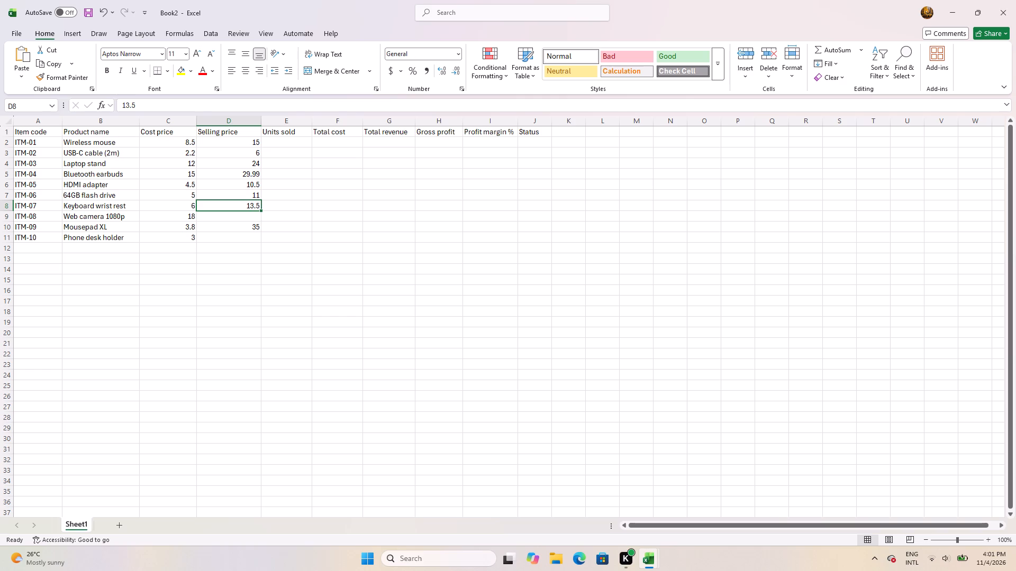
Move the selling price 35 from cell D10 up to cell D9, on the Web camera 1080p row.
{"action": "left_click", "coordinate": [256, 218]}
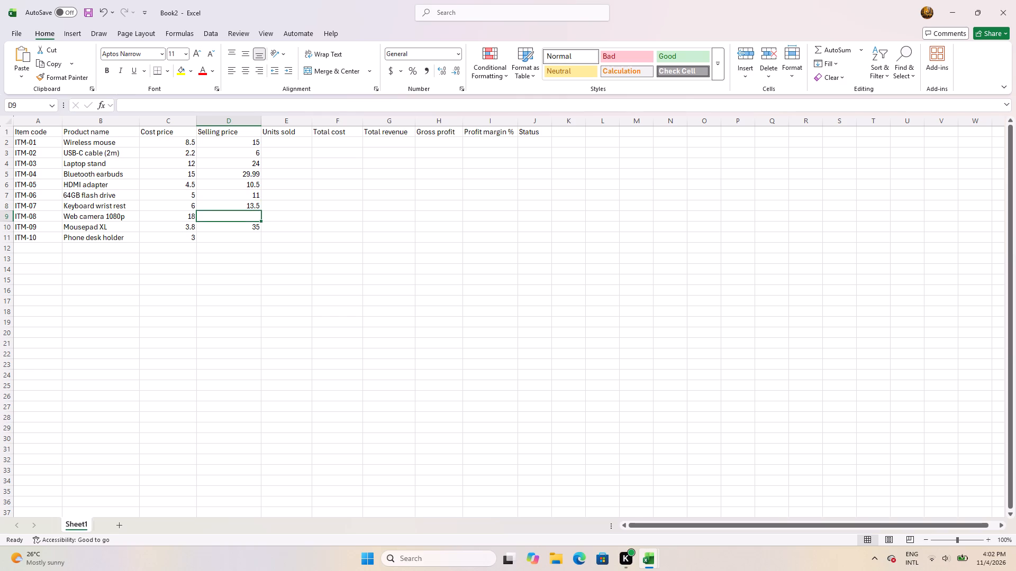
{"action": "left_click", "coordinate": [261, 226]}
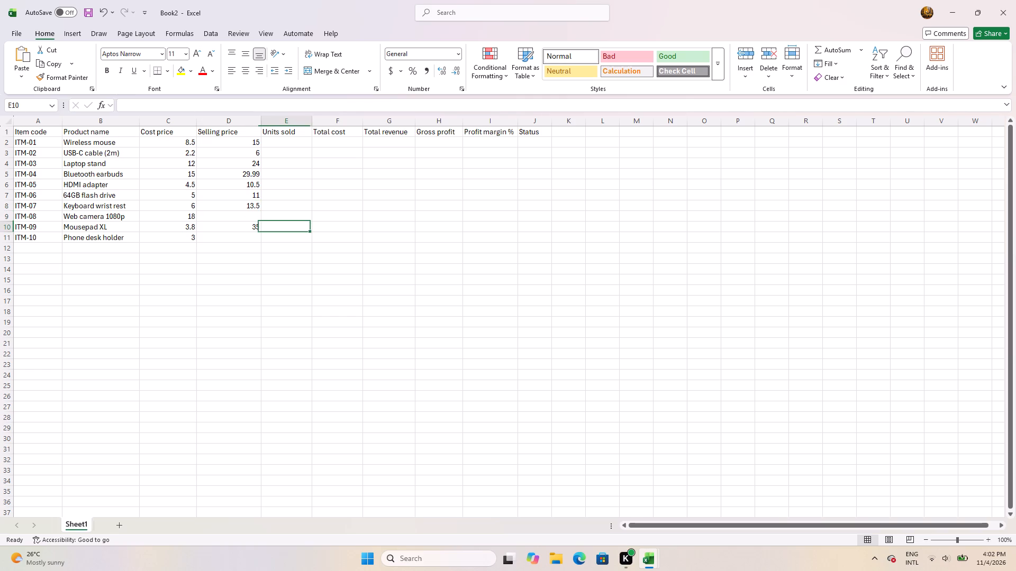
{"action": "left_click", "coordinate": [259, 226]}
{"action": "left_click_drag", "start_coordinate": [261, 226], "coordinate": [259, 218]}
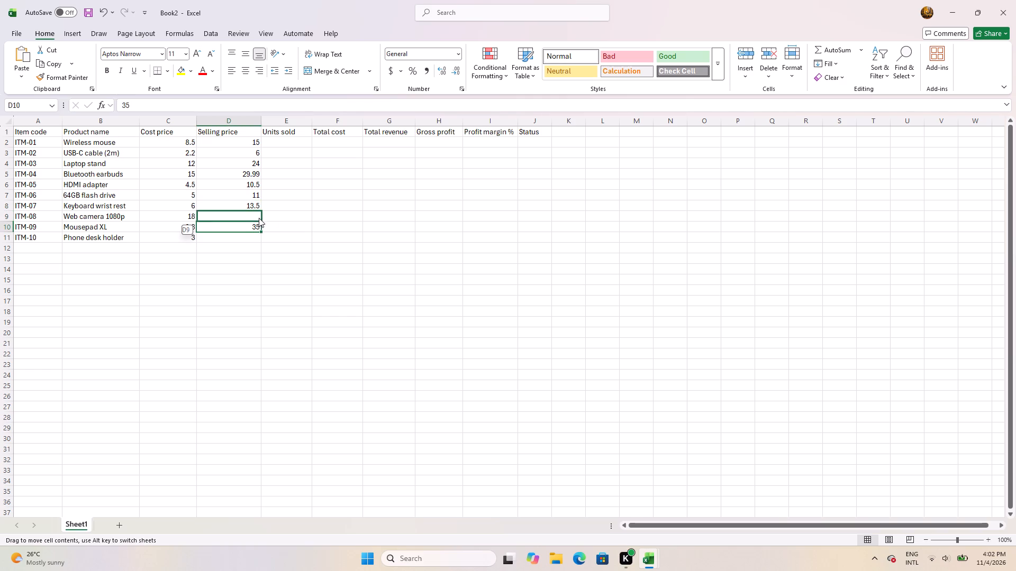
{"action": "left_click_drag", "start_coordinate": [259, 218], "coordinate": [258, 217]}
{"action": "left_click", "coordinate": [243, 232]}
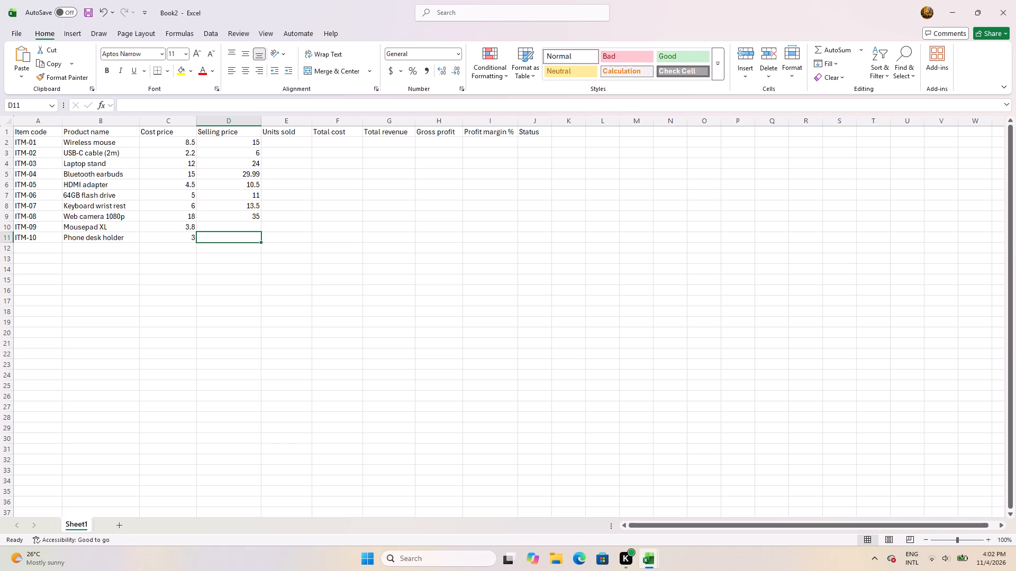
Enter the selling prices 9 in cell D10 for Mousepad XL and 7.5 in cell D11 for Phone desk holder.
{"action": "key", "text": "Up"}
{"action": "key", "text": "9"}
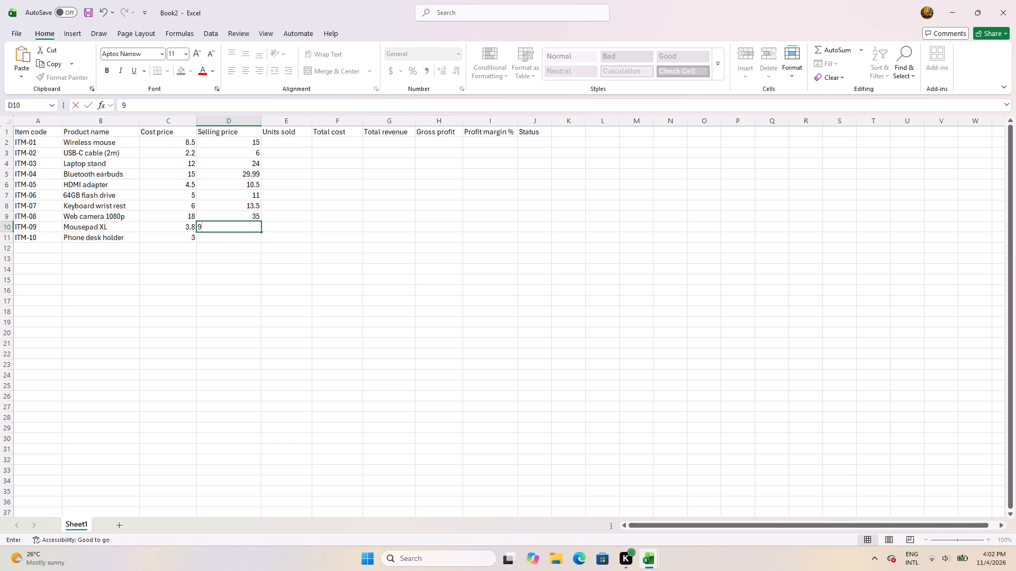
{"action": "key", "text": "Down"}
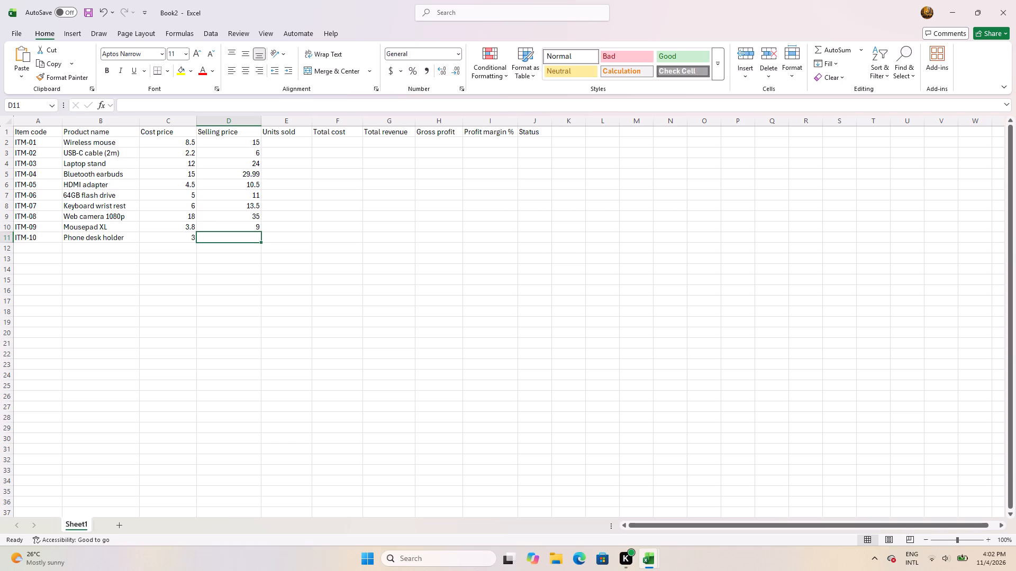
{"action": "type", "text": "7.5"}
Enter the units sold 14, 28, 9, 11 and 16 in cells E2 to E6, for Wireless mouse through HDMI adapter.
{"action": "left_click", "coordinate": [295, 142]}
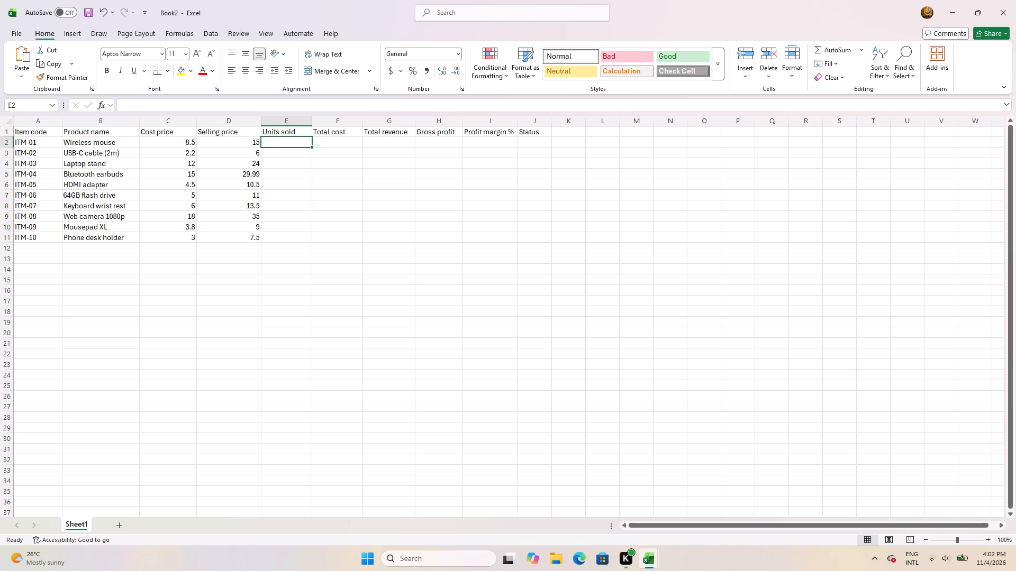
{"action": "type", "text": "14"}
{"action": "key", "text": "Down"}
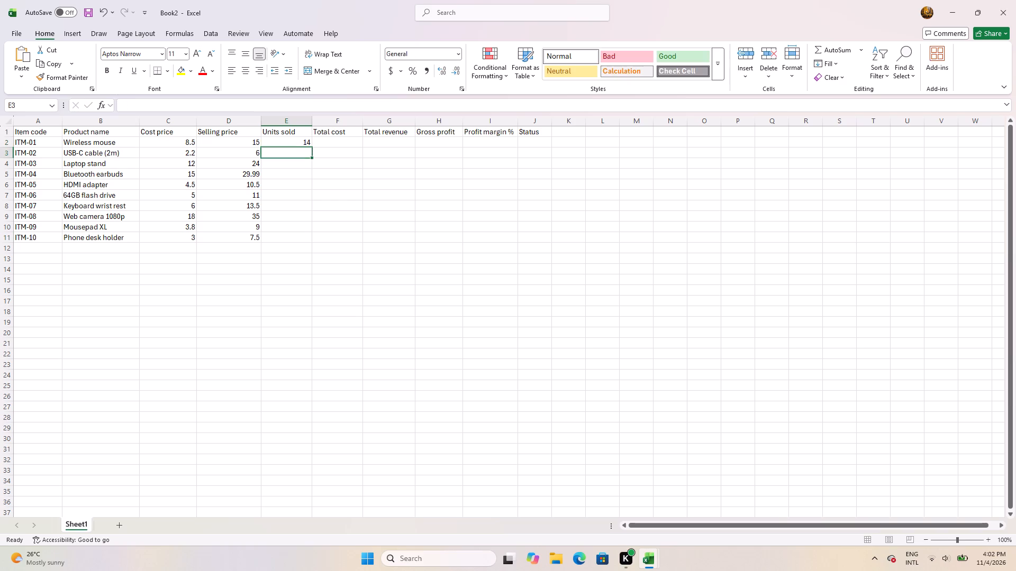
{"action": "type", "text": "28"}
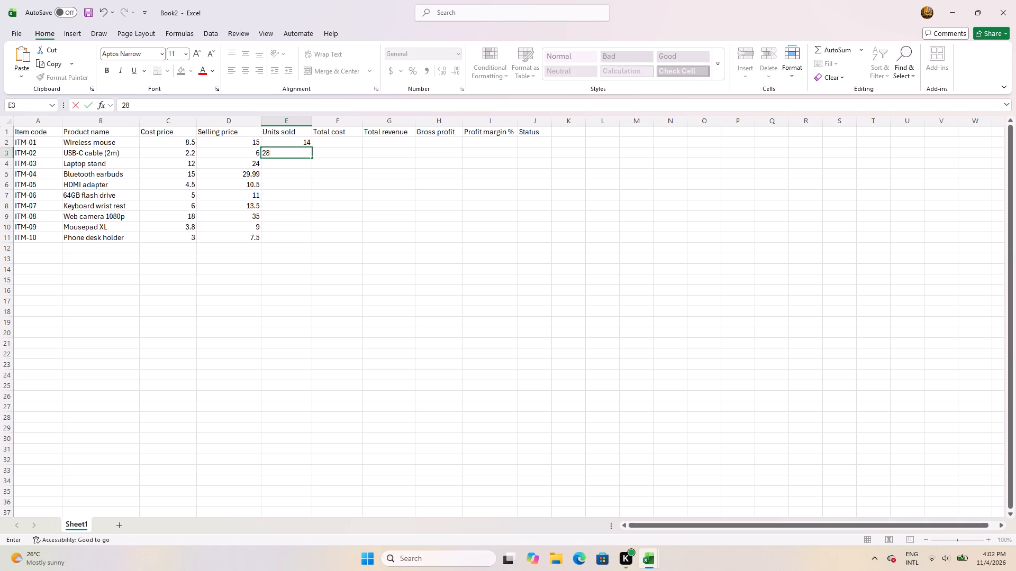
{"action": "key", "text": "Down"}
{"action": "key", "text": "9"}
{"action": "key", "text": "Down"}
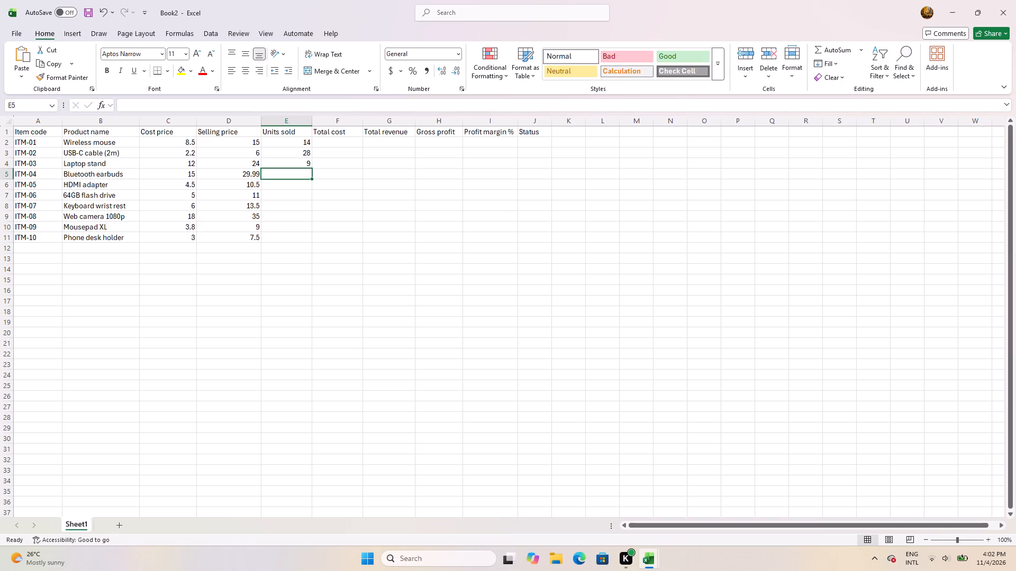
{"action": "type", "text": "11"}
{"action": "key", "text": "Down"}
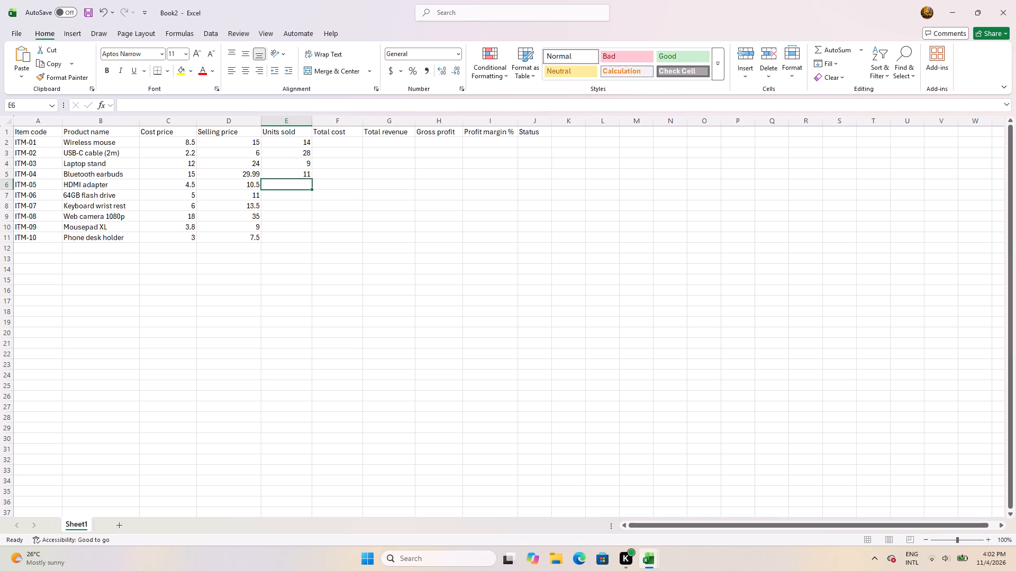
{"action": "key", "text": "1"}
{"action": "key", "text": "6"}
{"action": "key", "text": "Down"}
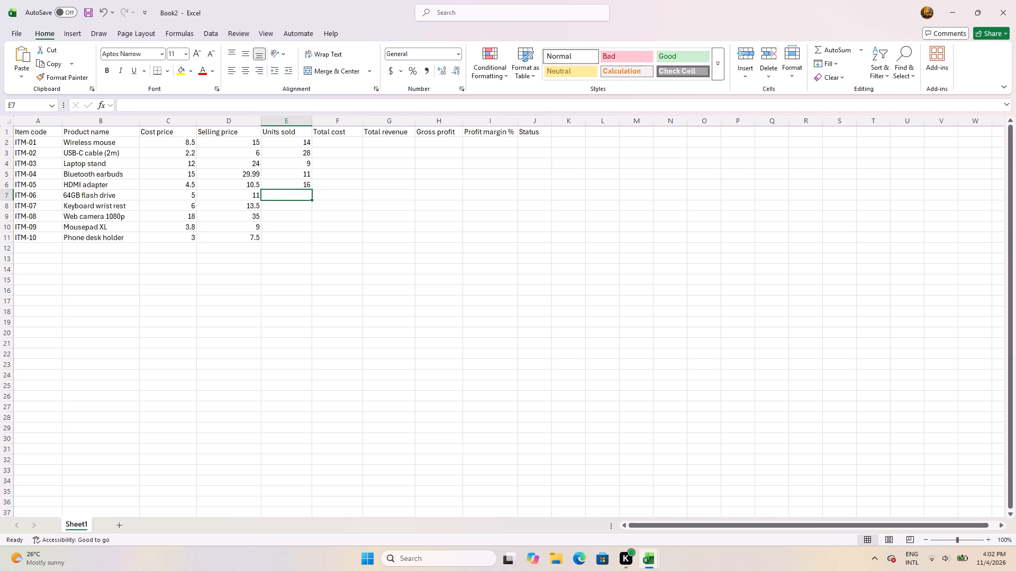
Enter the units sold 22, 8, 6, 19 and 15 in cells E7 to E11.
{"action": "type", "text": "22"}
{"action": "key", "text": "Down"}
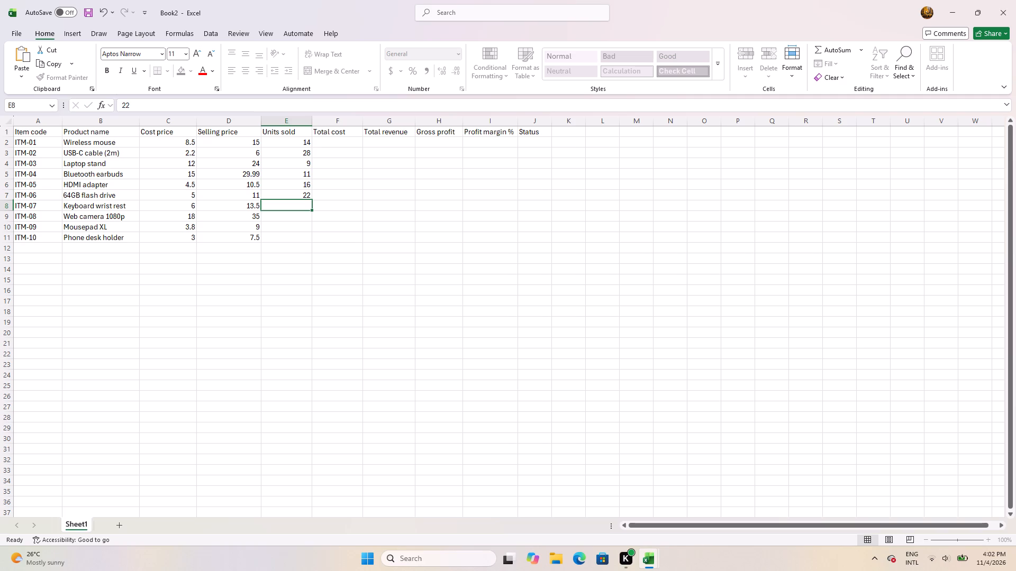
{"action": "key", "text": "8"}
{"action": "key", "text": "Down"}
{"action": "key", "text": "6"}
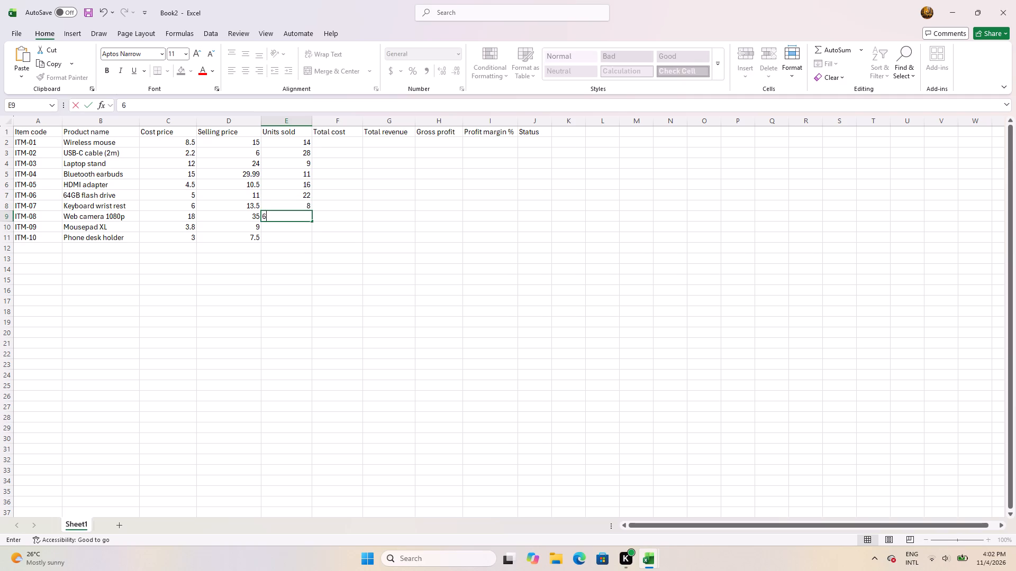
{"action": "key", "text": "Down"}
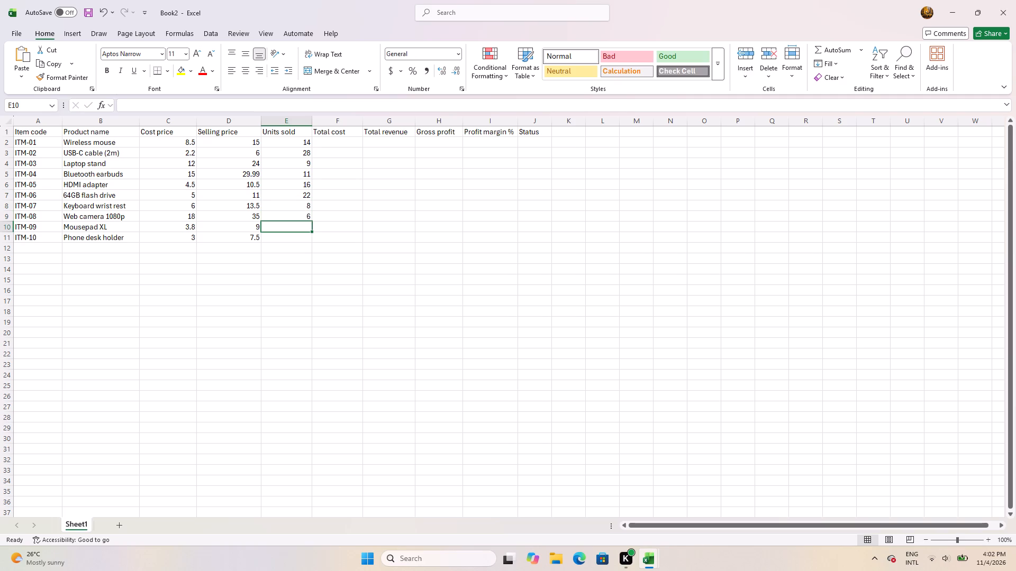
{"action": "key", "text": "1"}
{"action": "key", "text": "9"}
{"action": "key", "text": "Down"}
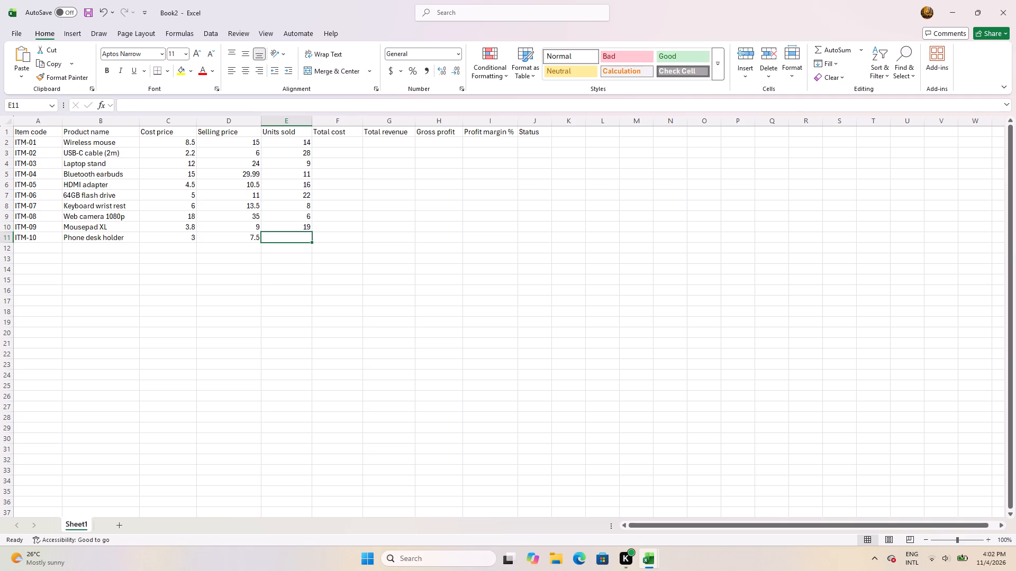
{"action": "type", "text": "15"}
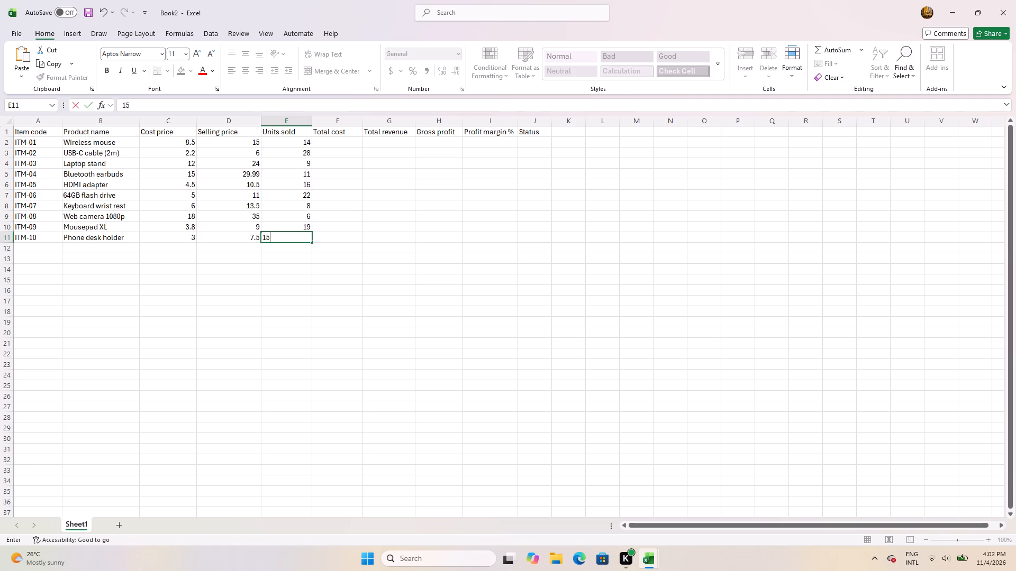
{"action": "key", "text": "Down"}
Enter C2*E2 in cell F2 under Total cost for the Wireless mouse.
{"action": "key", "text": "Right"}
{"action": "key", "text": "Up"}
{"action": "key", "text": "Up"}
{"action": "key", "text": "Up"}
{"action": "key", "text": "Up"}
{"action": "key", "text": "Up"}
{"action": "key", "text": "Up"}
{"action": "key", "text": "Up"}
{"action": "key", "text": "Up"}
{"action": "key", "text": "Up"}
{"action": "key", "text": "Up"}
{"action": "key", "text": "Up"}
{"action": "key", "text": "Up"}
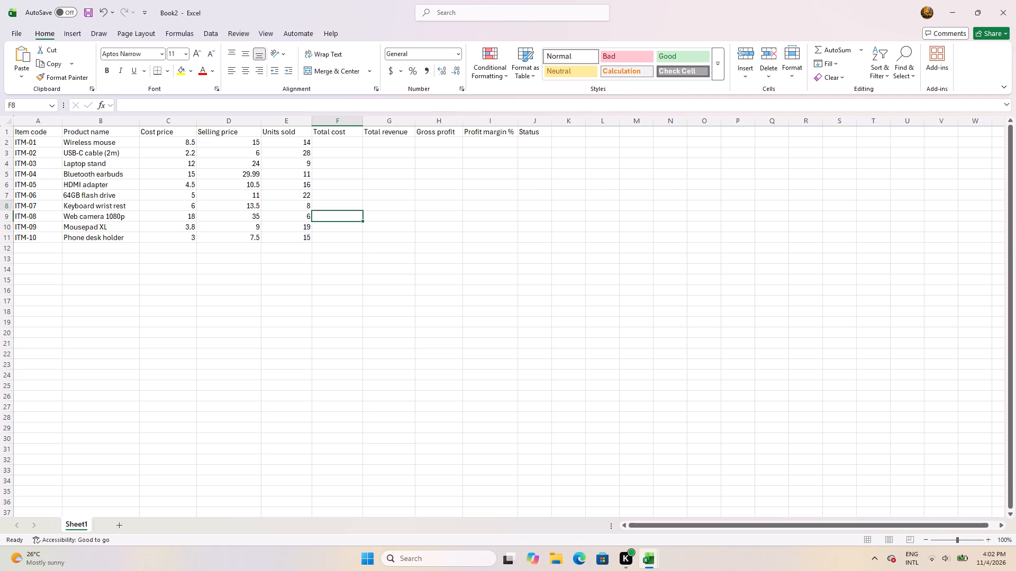
{"action": "key", "text": "Down"}
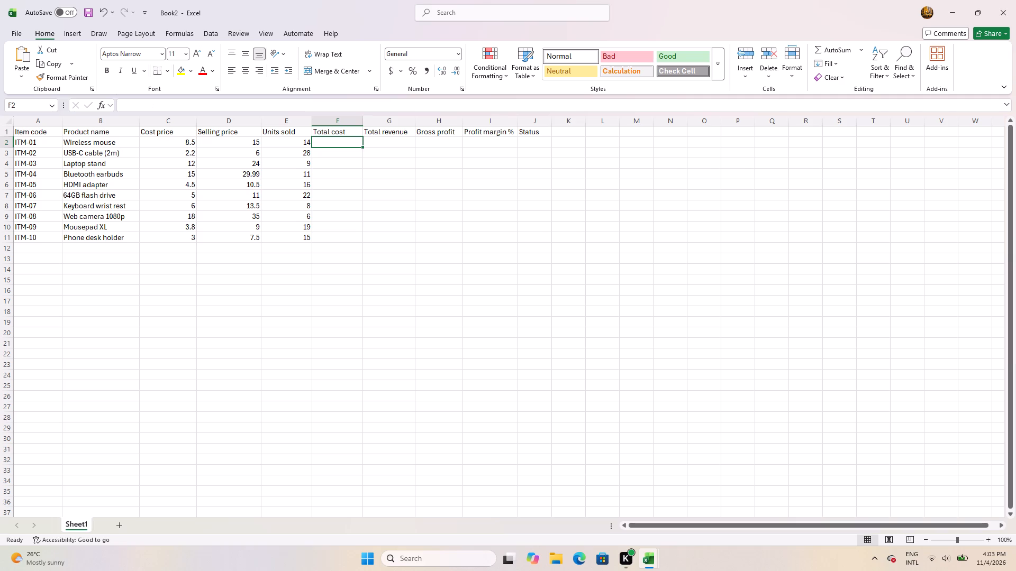
{"action": "type", "text": "C2"}
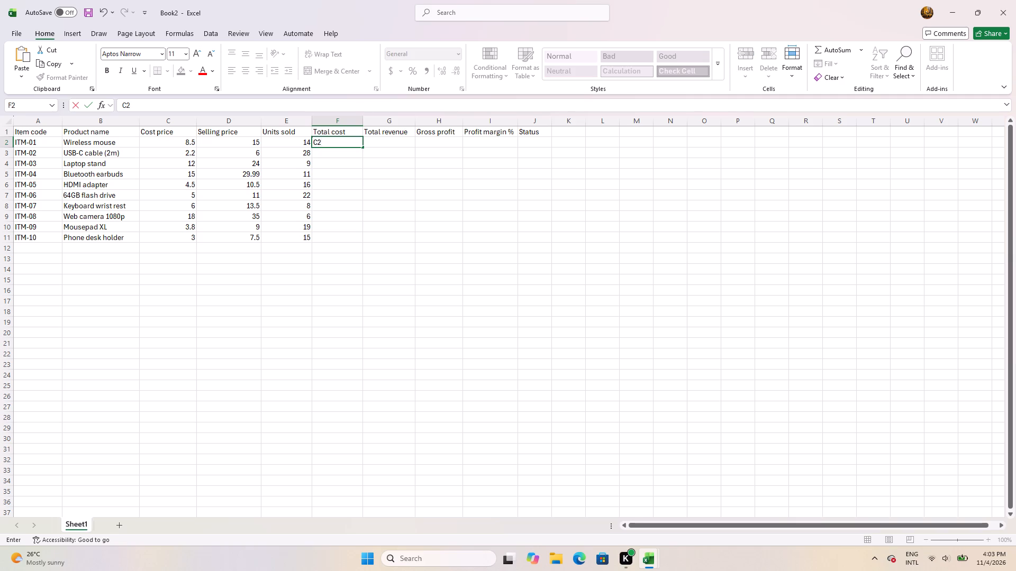
{"action": "key", "text": "shift+asterisk"}
{"action": "type", "text": "E2"}
{"action": "key", "text": "Return"}
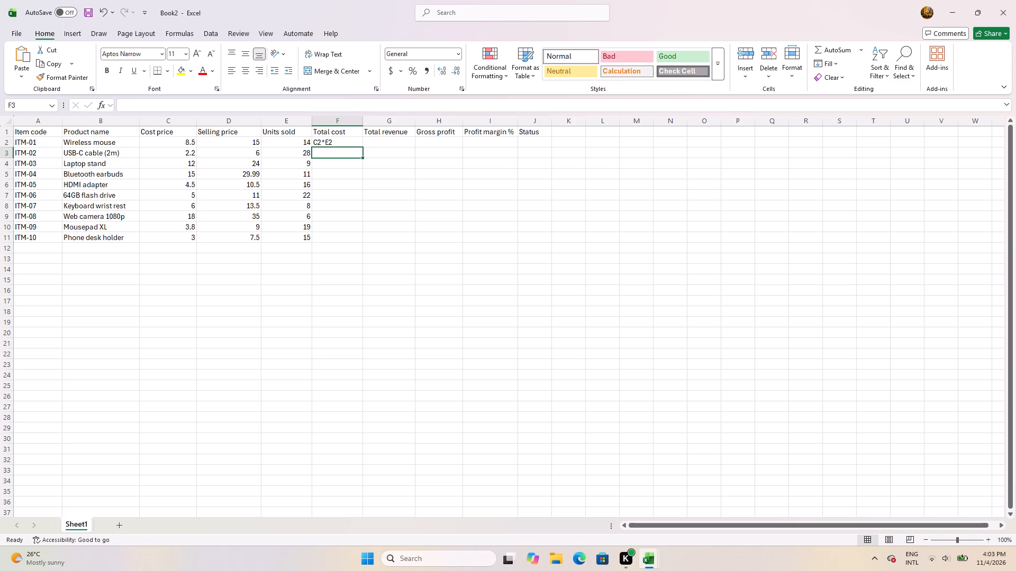
Edit cell F2 to add a leading equals sign, making the total cost formula =C2*E2.
{"action": "key", "text": "Up"}
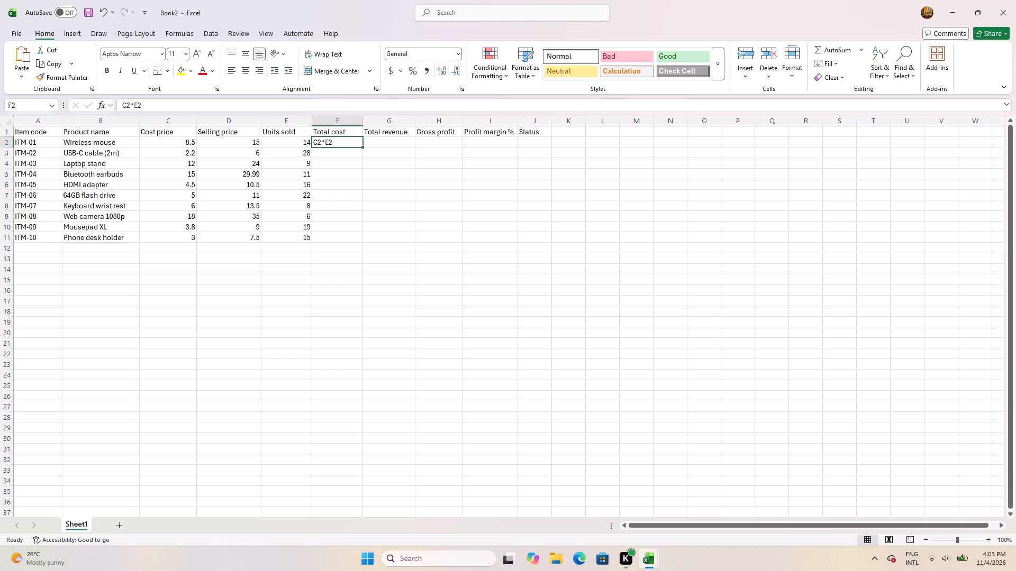
{"action": "key", "text": "Down"}
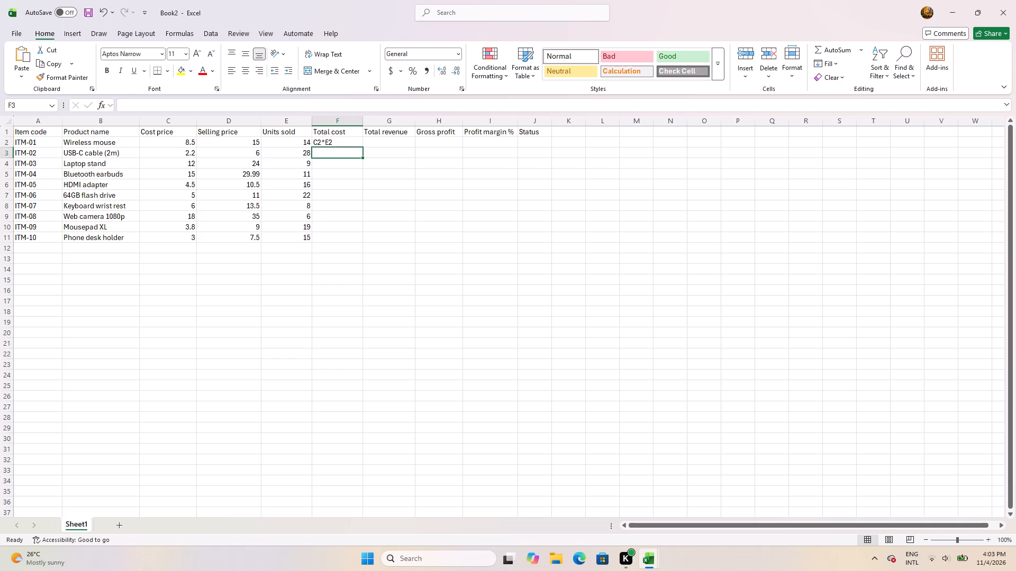
{"action": "key", "text": "Up"}
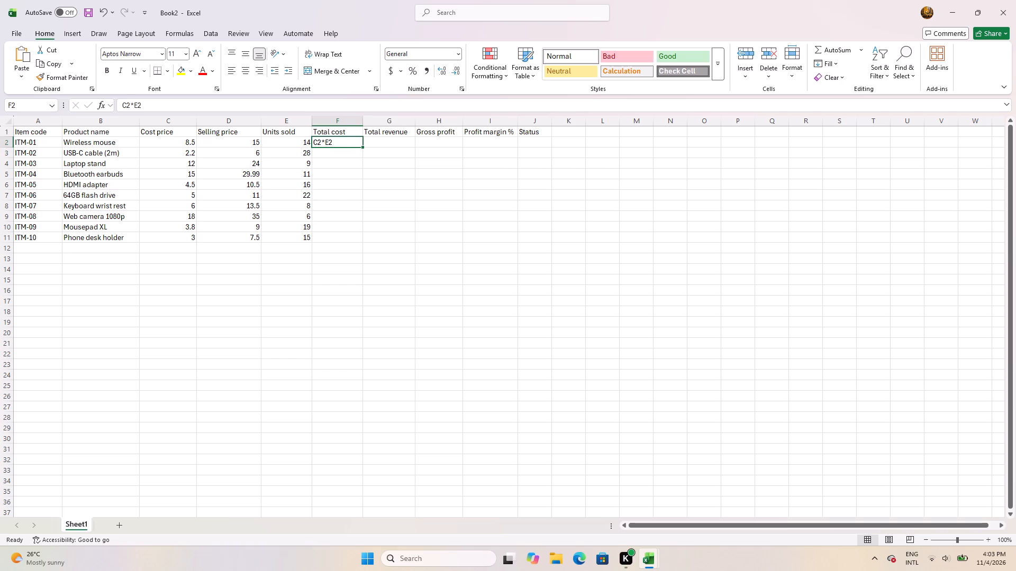
{"action": "double_click", "coordinate": [347, 142]}
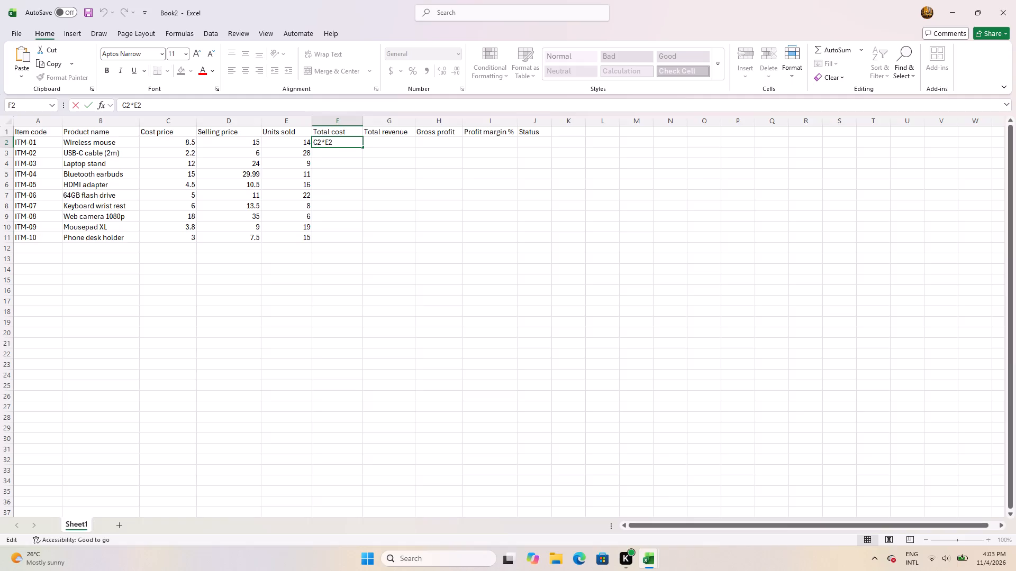
{"action": "key", "text": "Left"}
{"action": "key", "text": "Left"}
{"action": "key", "text": "Left"}
{"action": "key", "text": "Left"}
{"action": "key", "text": "Left"}
{"action": "key", "text": "Left"}
{"action": "key", "text": "Left"}
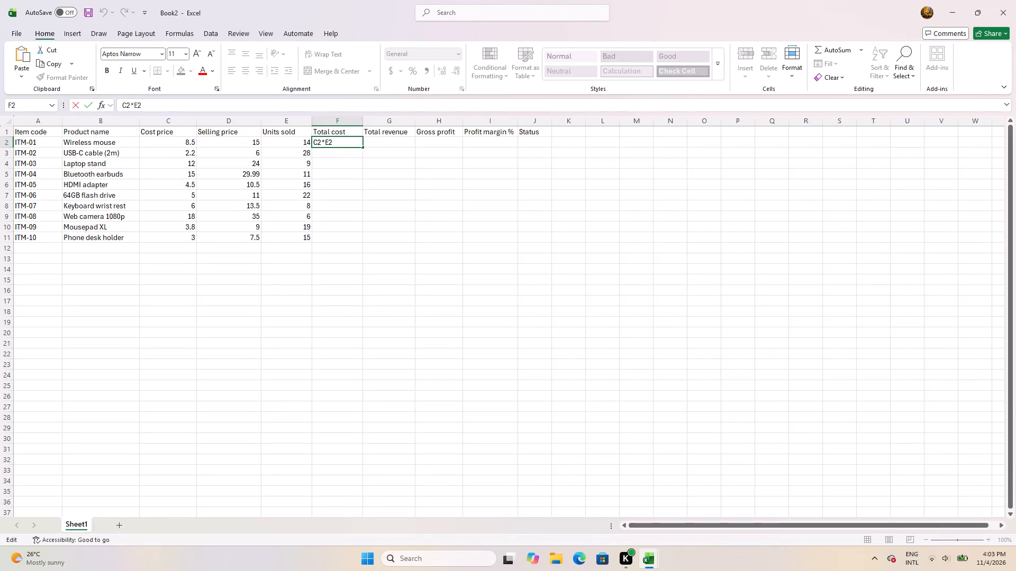
{"action": "key", "text": "equal"}
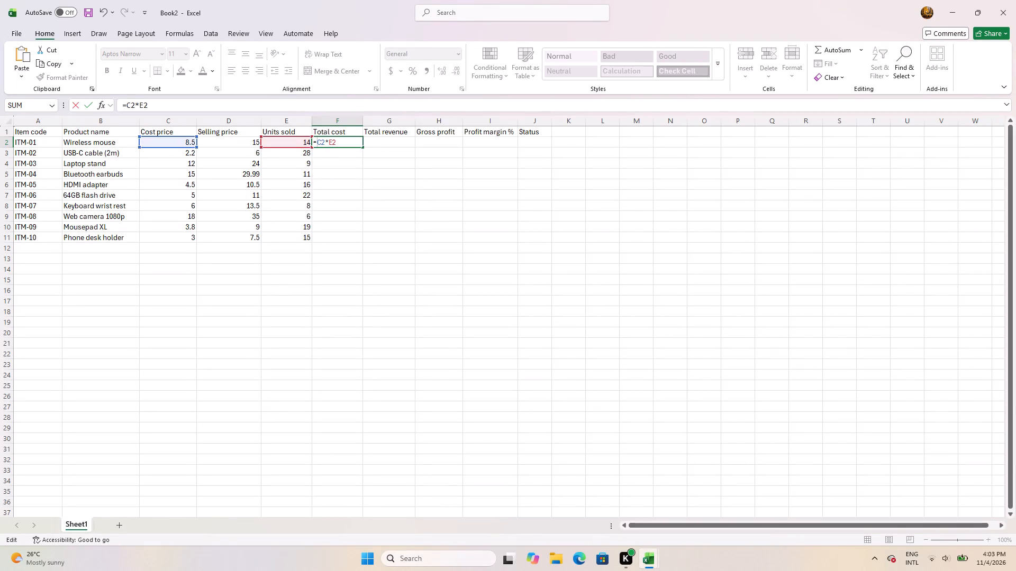
{"action": "key", "text": "Right"}
{"action": "key", "text": "Down"}
{"action": "key", "text": "Return"}
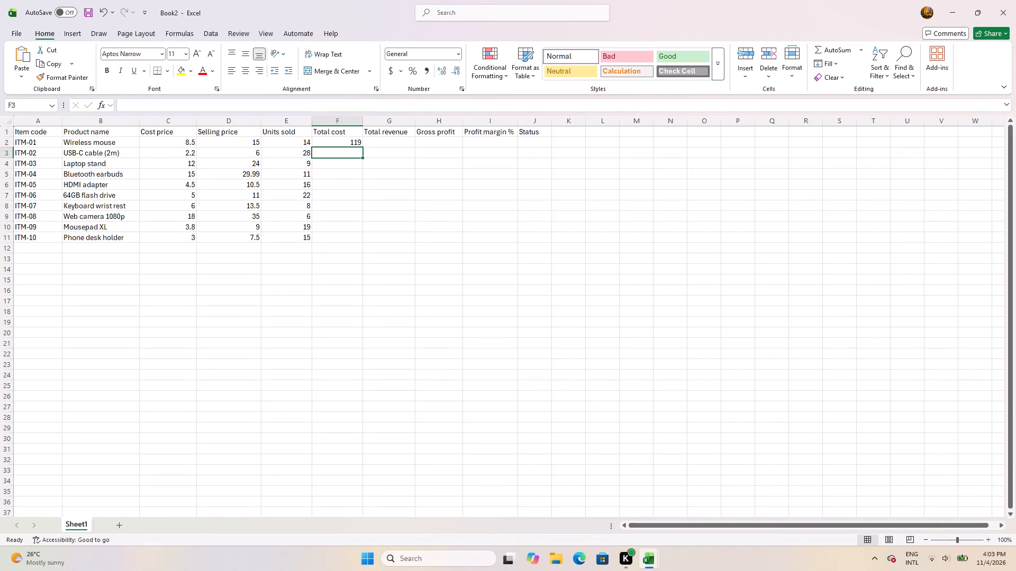
Enter the formula =D2*E2 in cell F3 of the Total cost column.
{"action": "key", "text": "equal"}
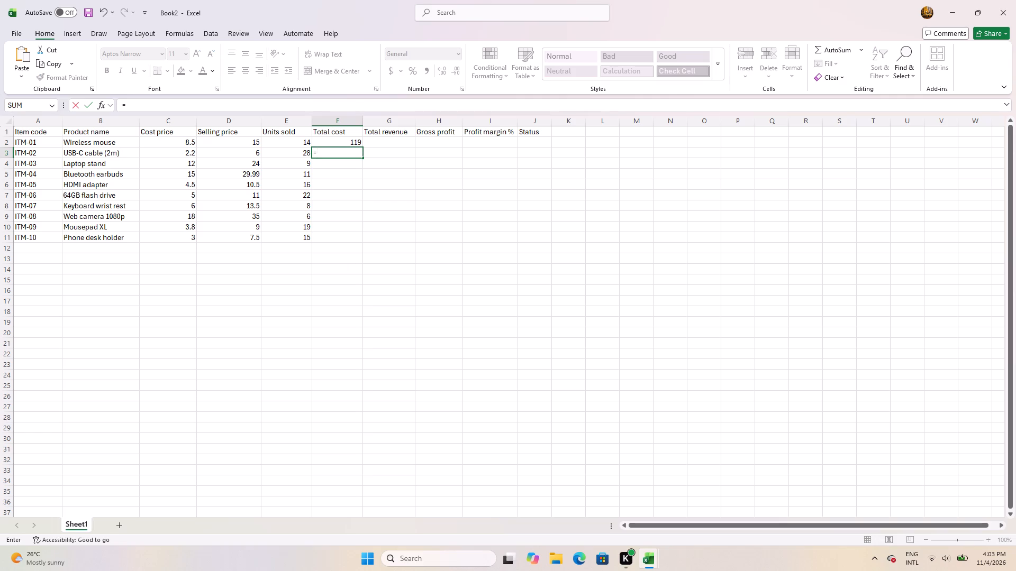
{"action": "type", "text": "D2"}
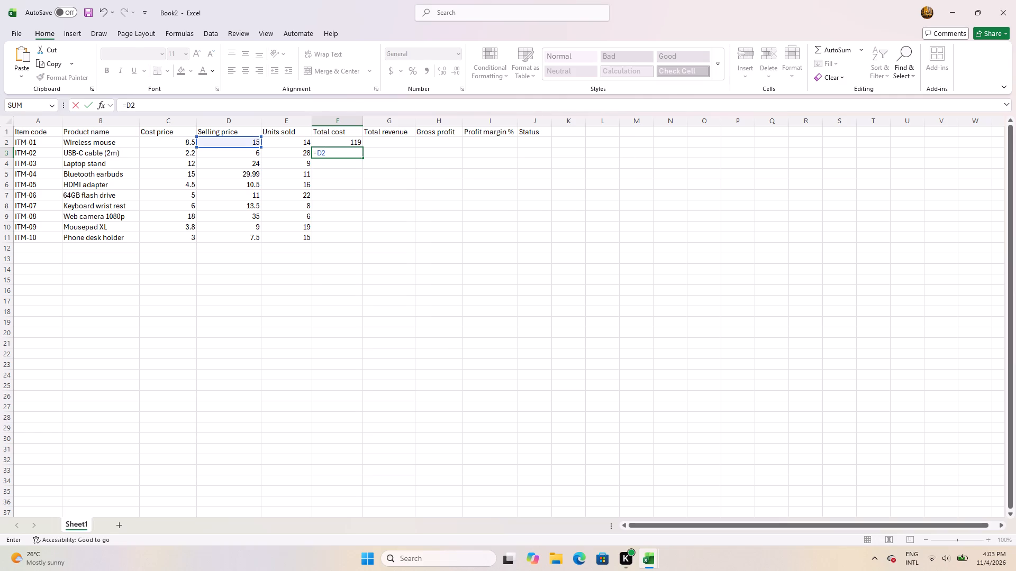
{"action": "key", "text": "shift+asterisk"}
{"action": "key", "text": "e"}
{"action": "key", "text": "2"}
{"action": "key", "text": "Return"}
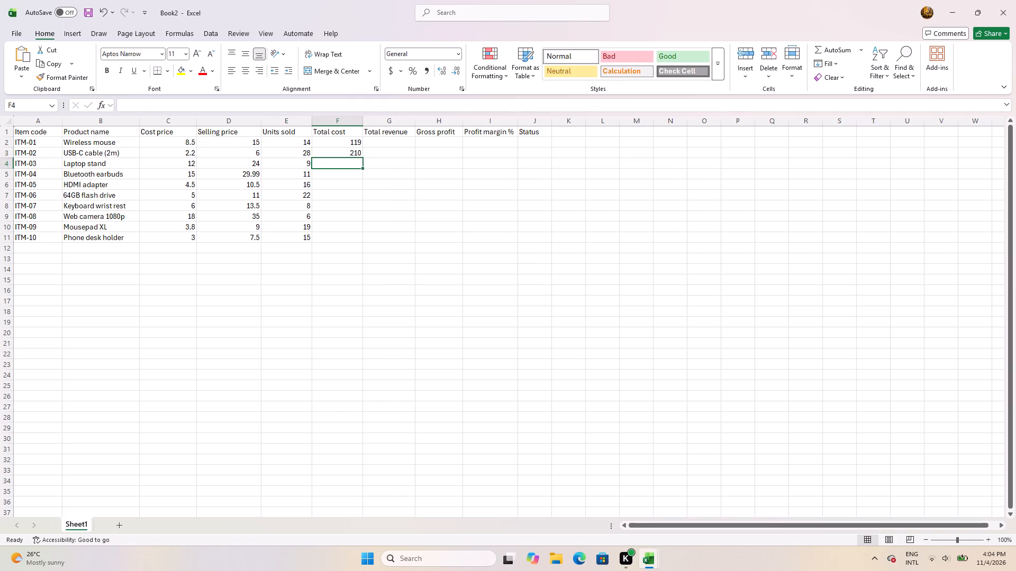
{"action": "key", "text": "Return"}
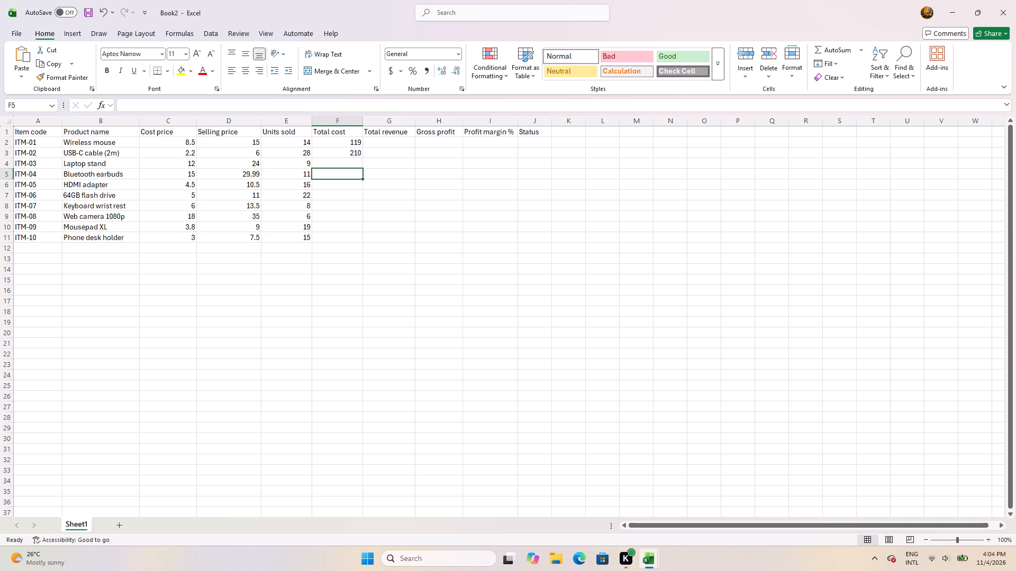
Clear the formula from cell F3 in the Total cost column.
{"action": "key", "text": "Up"}
{"action": "key", "text": "Up"}
{"action": "key", "text": "BackSpace"}
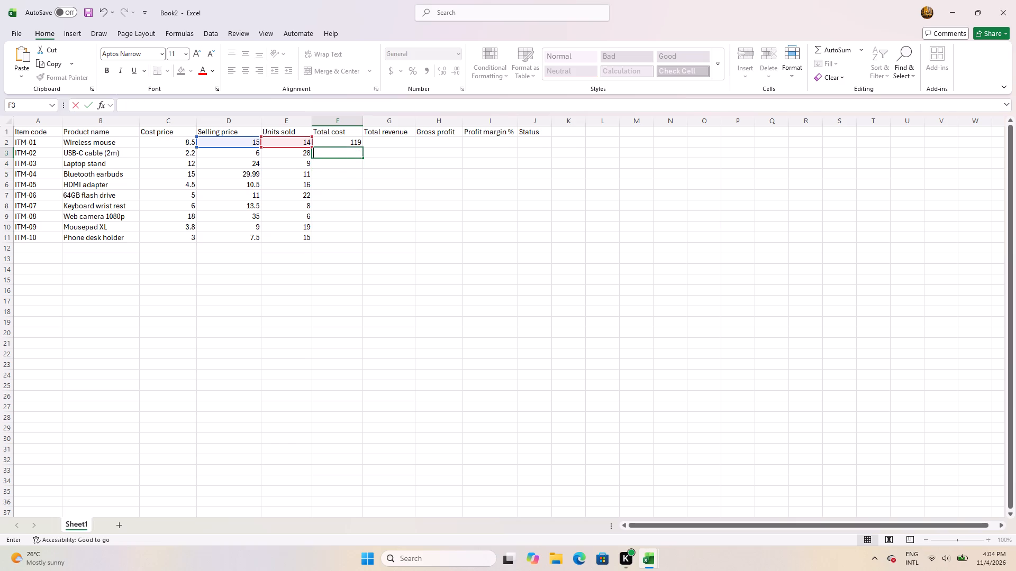
Enter the formula =D2*E2 in cell G2 under Total revenue for the Wireless mouse.
{"action": "left_click", "coordinate": [385, 144]}
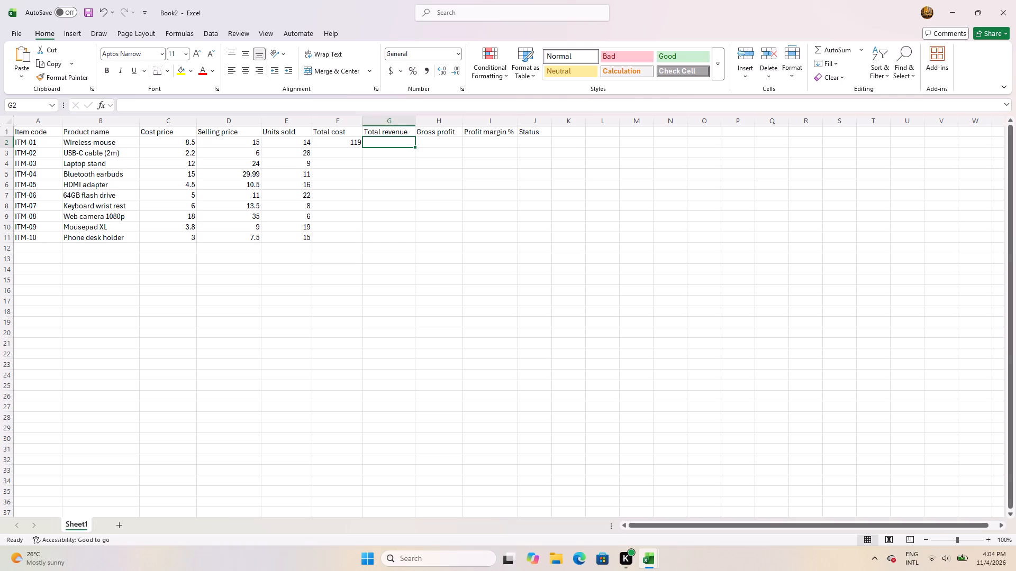
{"action": "key", "text": "d"}
{"action": "key", "text": "2"}
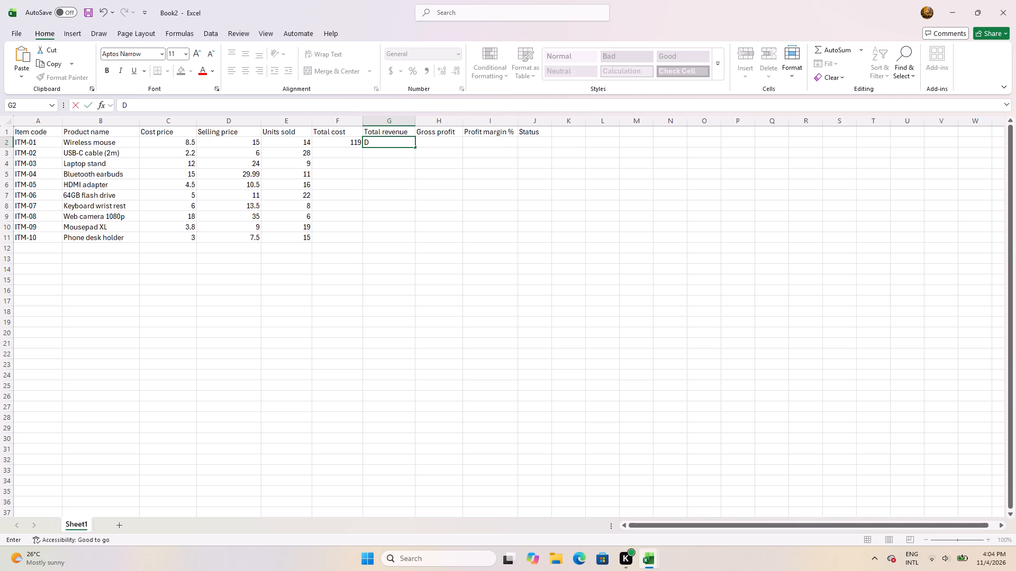
{"action": "key", "text": "BackSpace"}
{"action": "key", "text": "BackSpace"}
{"action": "key", "text": "equal"}
{"action": "type", "text": "D2"}
{"action": "type", "text": "*E"}
{"action": "key", "text": "2"}
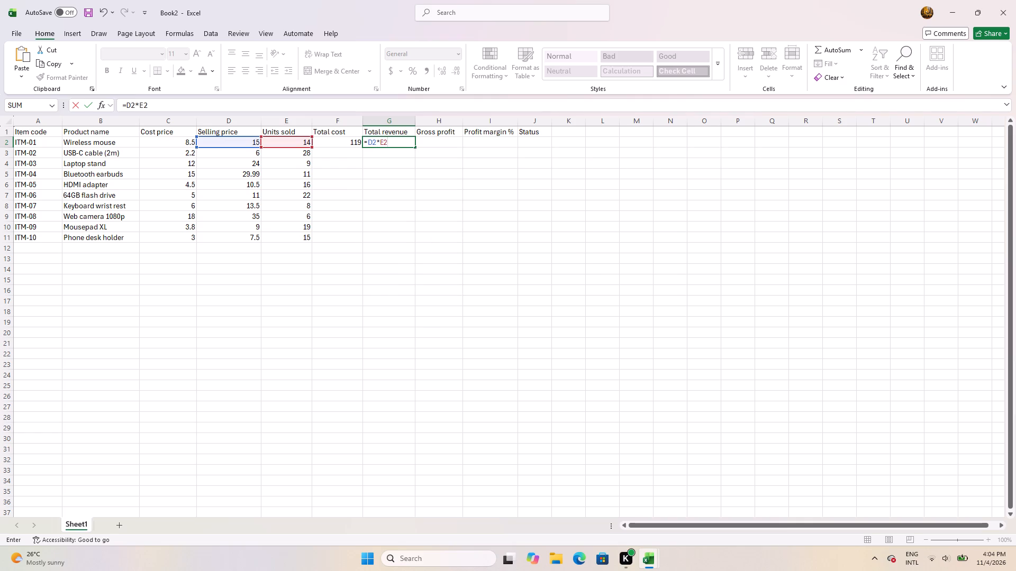
{"action": "key", "text": "Return"}
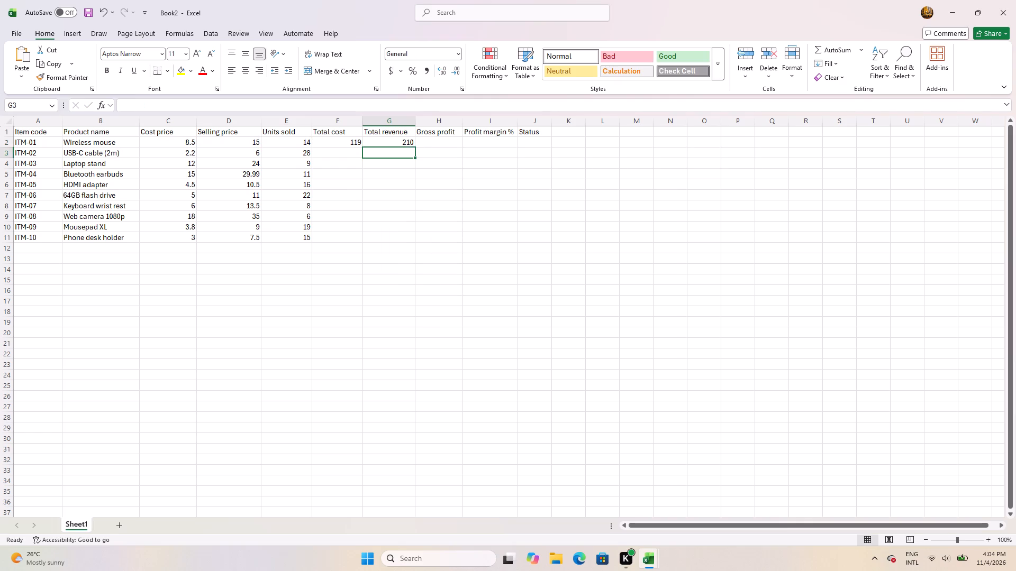
Enter the formula =G2-F2 in cell H2 under Gross profit for the Wireless mouse.
{"action": "key", "text": "Right"}
{"action": "key", "text": "Up"}
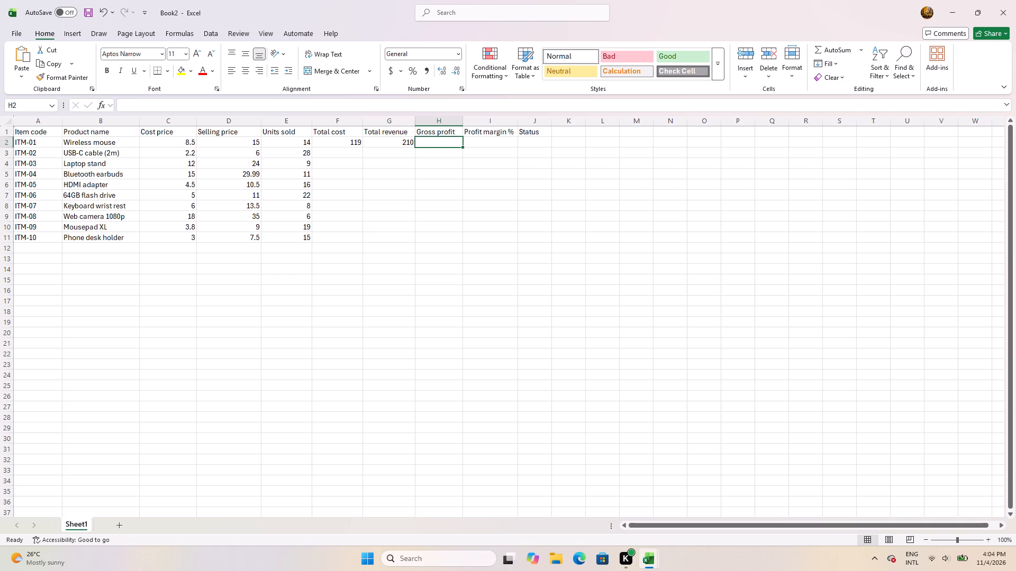
{"action": "key", "text": "equal"}
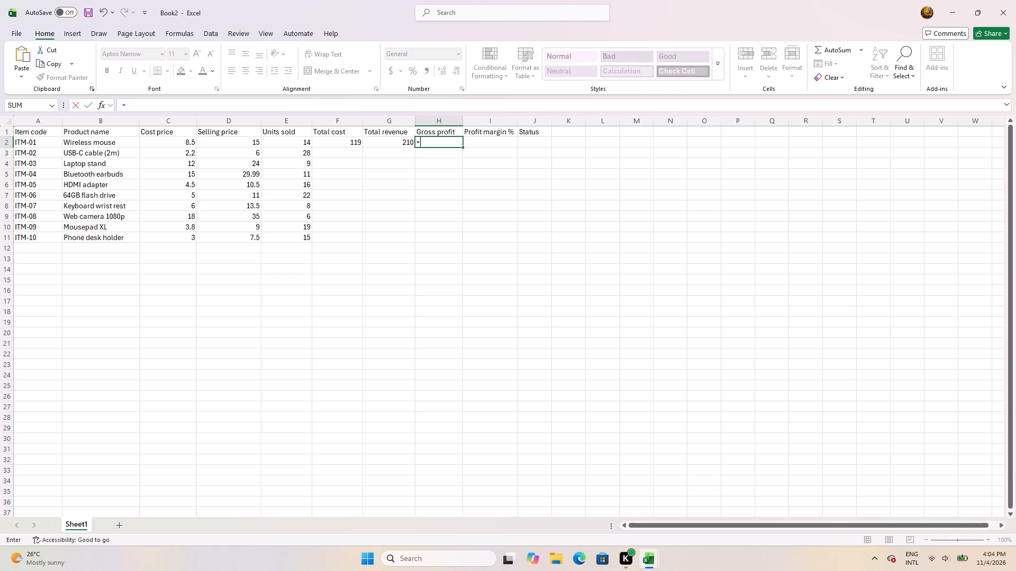
{"action": "type", "text": "G2"}
{"action": "key", "text": "minus"}
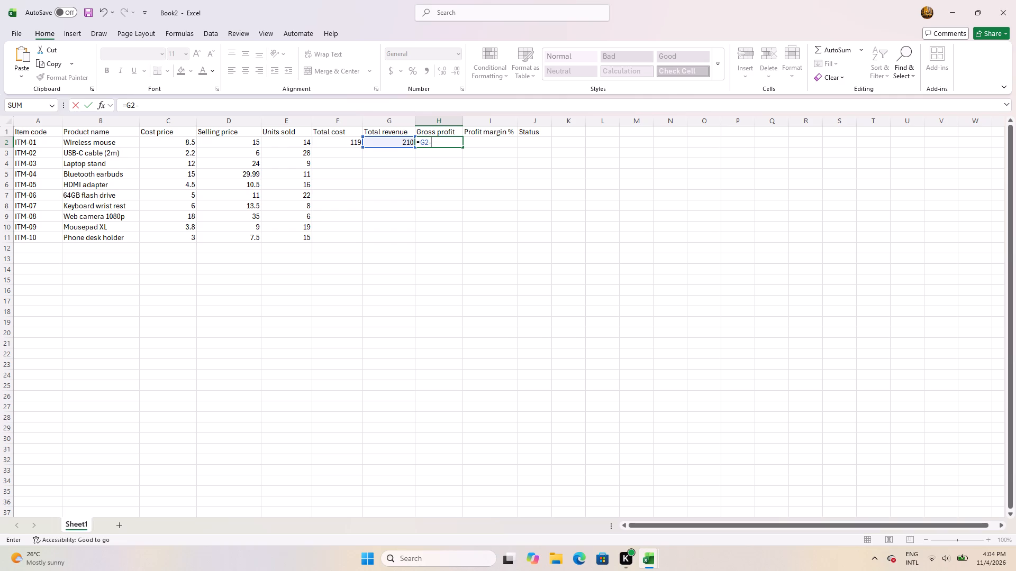
{"action": "type", "text": "F2"}
{"action": "key", "text": "Page_Down"}
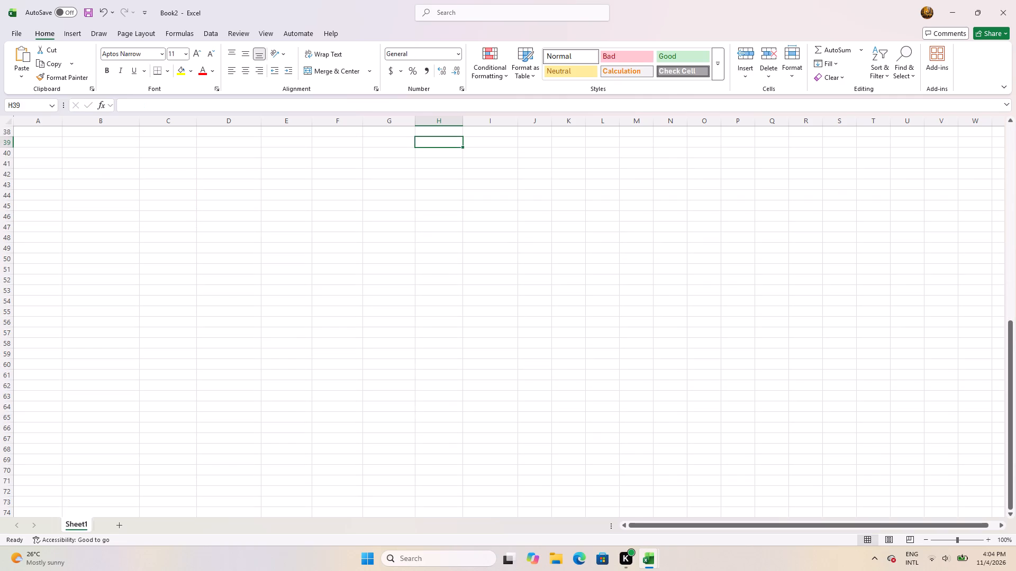
Enter the formula =H2/G2 in cell I2 under Profit margin % for the Wireless mouse.
{"action": "key", "text": "Up"}
{"action": "key", "text": "Up"}
{"action": "key", "text": "Up"}
{"action": "key", "text": "Up"}
{"action": "key", "text": "Up"}
{"action": "key", "text": "Up"}
{"action": "key", "text": "Up"}
{"action": "key", "text": "Up"}
{"action": "key", "text": "Up"}
{"action": "key", "text": "Up"}
{"action": "key", "text": "Up"}
{"action": "key", "text": "Up"}
{"action": "key", "text": "Up"}
{"action": "key", "text": "Up"}
{"action": "key", "text": "Up"}
{"action": "key", "text": "Up"}
{"action": "key", "text": "Up"}
{"action": "key", "text": "Up"}
{"action": "key", "text": "Up"}
{"action": "key", "text": "Up"}
{"action": "key", "text": "Up"}
{"action": "key", "text": "Up"}
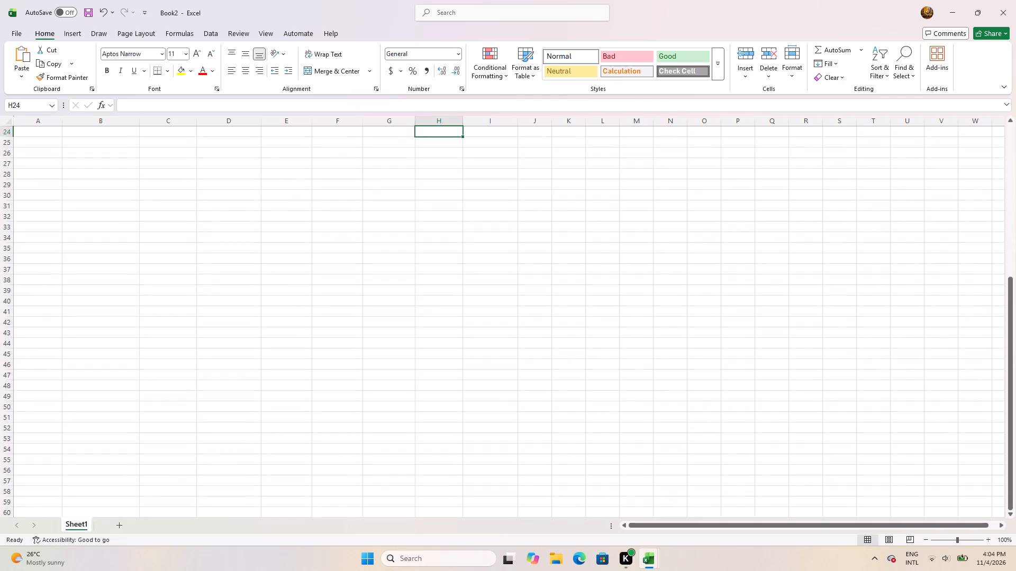
{"action": "scroll", "coordinate": [268, 246], "scroll_direction": "up", "scroll_amount": 12}
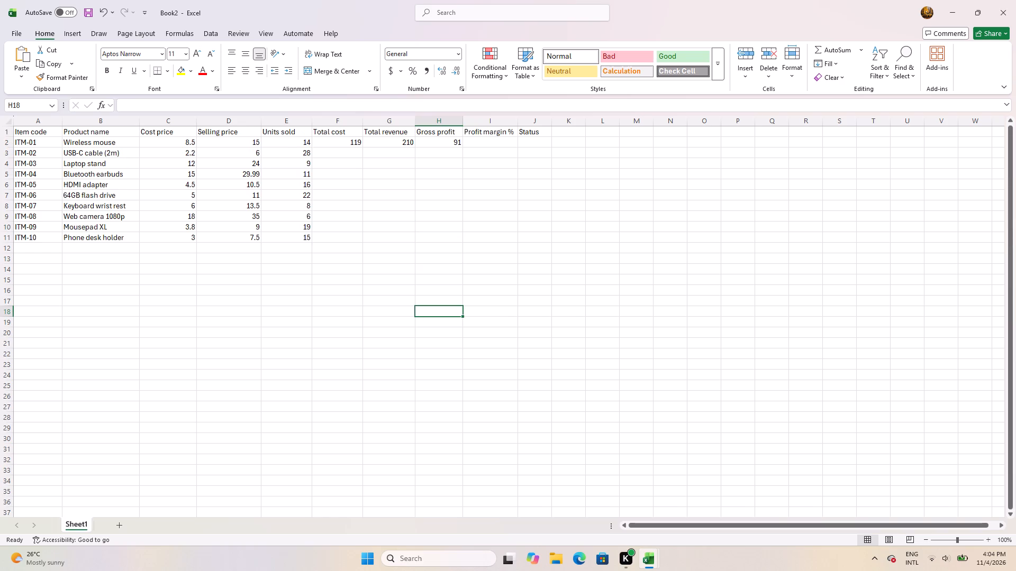
{"action": "scroll", "coordinate": [297, 250], "scroll_direction": "up", "scroll_amount": 3}
{"action": "left_click", "coordinate": [486, 143]}
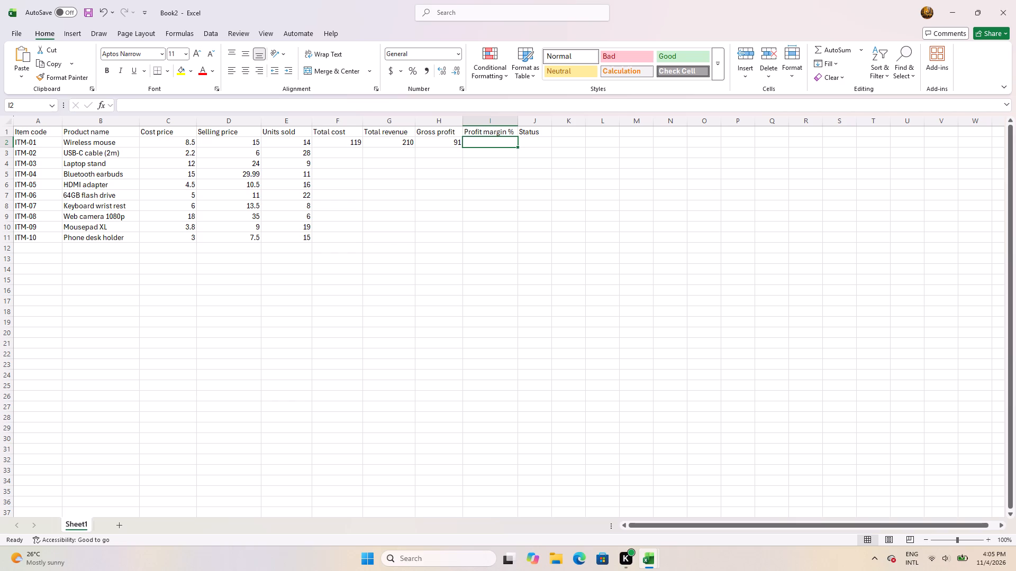
{"action": "left_click", "coordinate": [494, 140]}
{"action": "key", "text": "equal"}
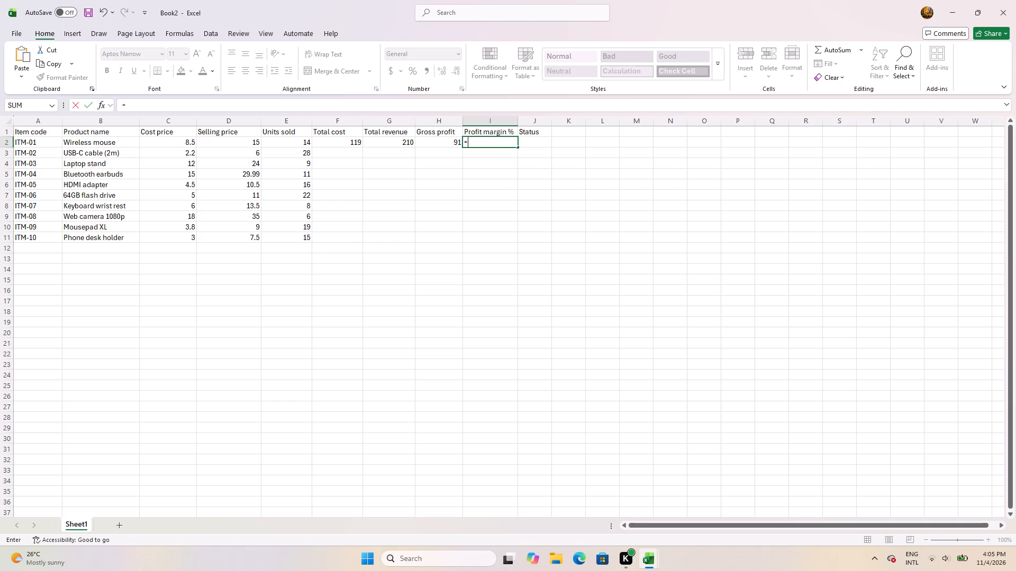
{"action": "type", "text": "H2"}
{"action": "key", "text": "slash"}
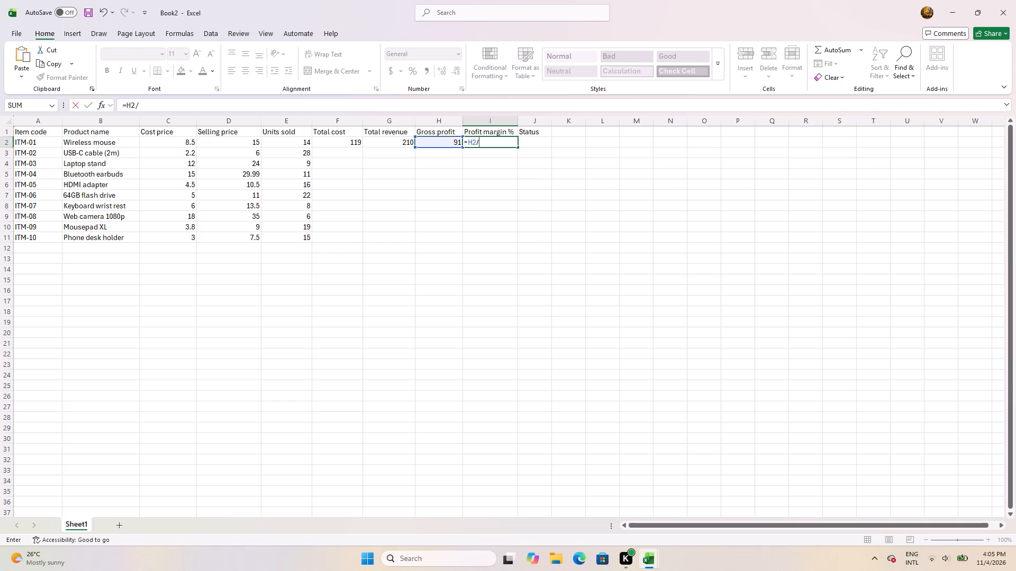
{"action": "type", "text": "G2"}
{"action": "key", "text": "Right"}
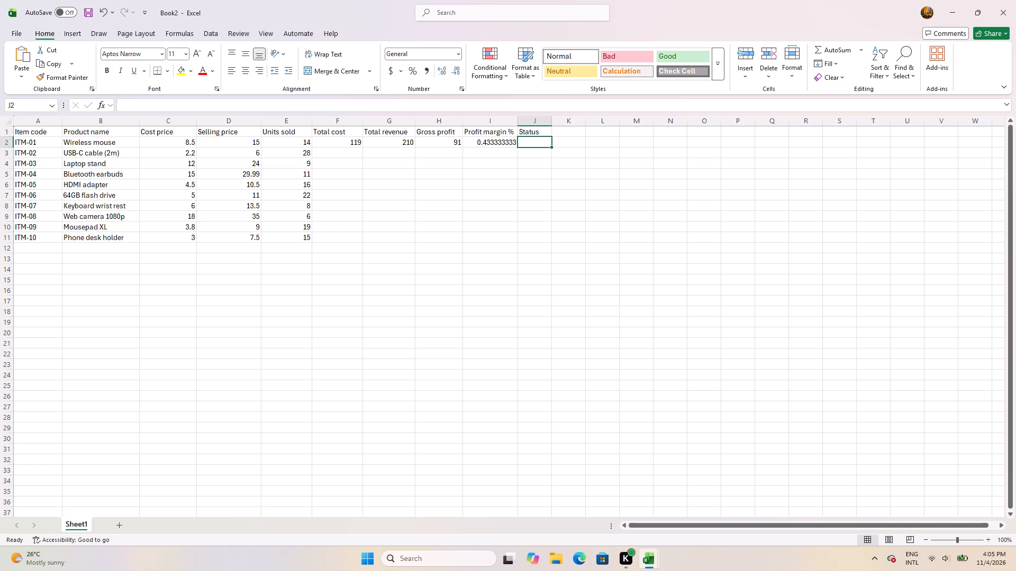
Widen the Status column J.
{"action": "left_click", "coordinate": [526, 130]}
{"action": "left_click", "coordinate": [527, 125]}
{"action": "left_click_drag", "start_coordinate": [552, 124], "coordinate": [558, 124]}
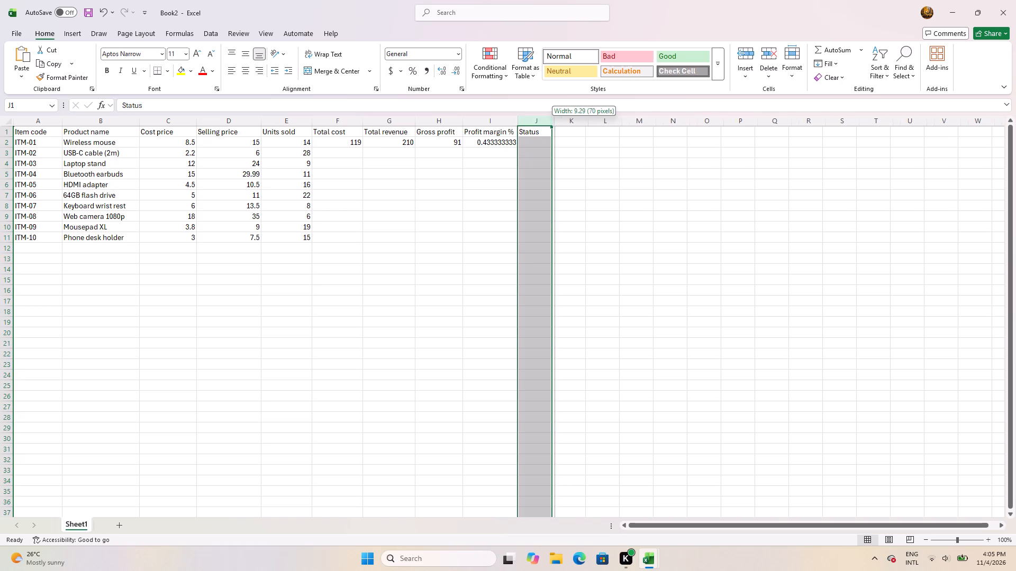
{"action": "left_click_drag", "start_coordinate": [558, 124], "coordinate": [573, 125]}
Start an IF formula in Status cell J2 that tests E2>=15 and gives "High Seller" when true.
{"action": "left_click", "coordinate": [551, 144]}
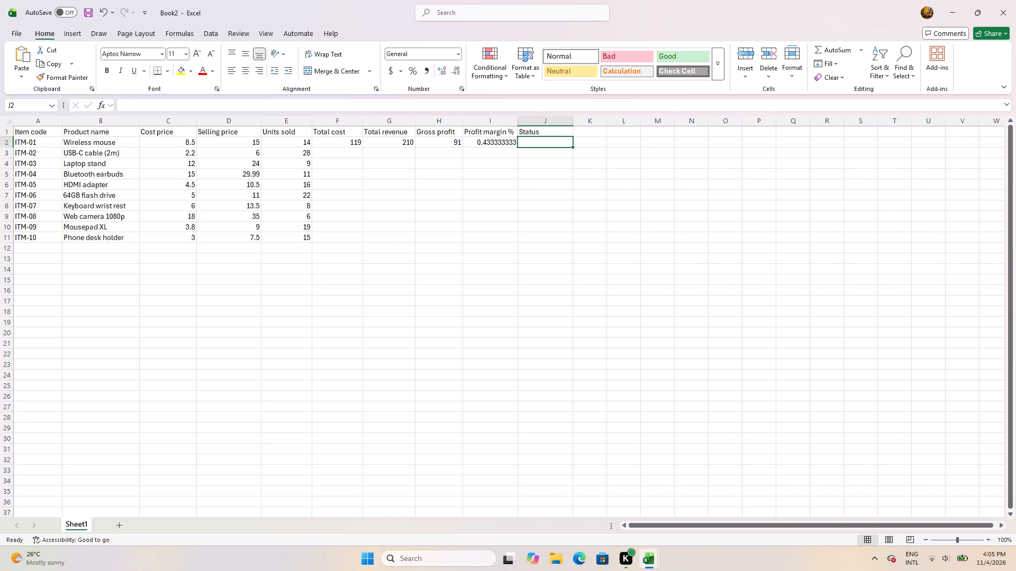
{"action": "key", "text": "equal"}
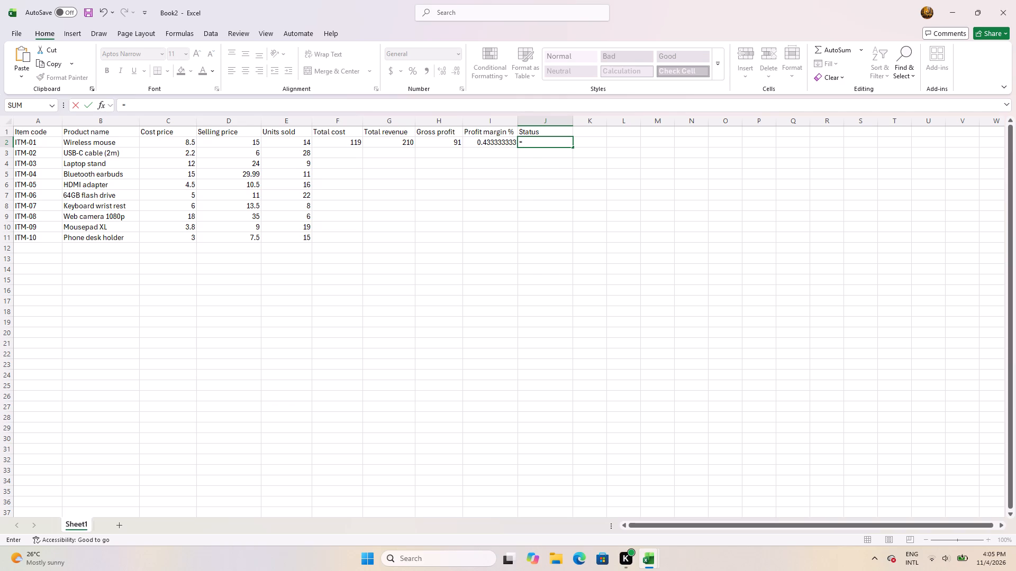
{"action": "key", "text": "i"}
{"action": "key", "text": "f"}
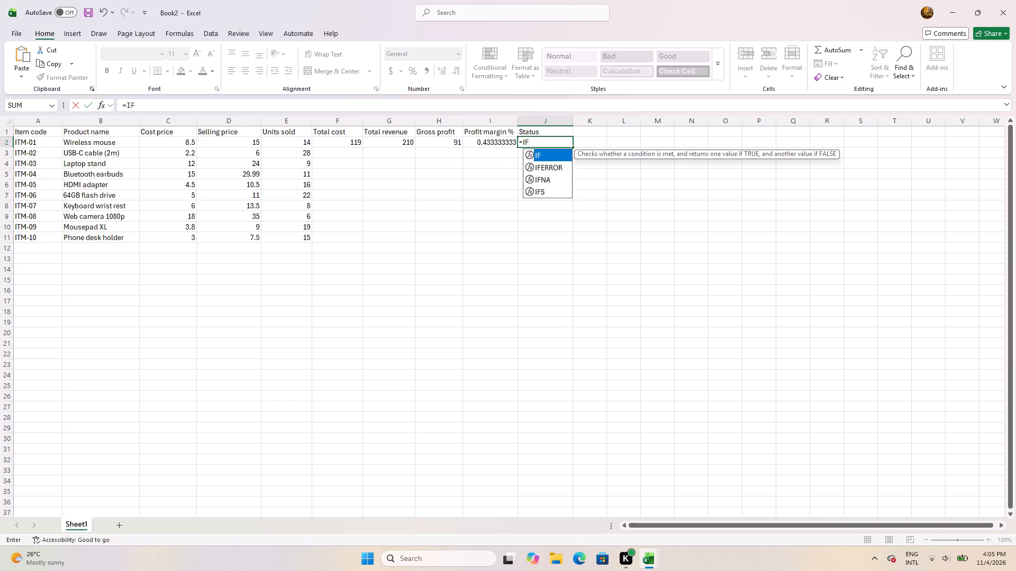
{"action": "key", "text": "shift+parenleft"}
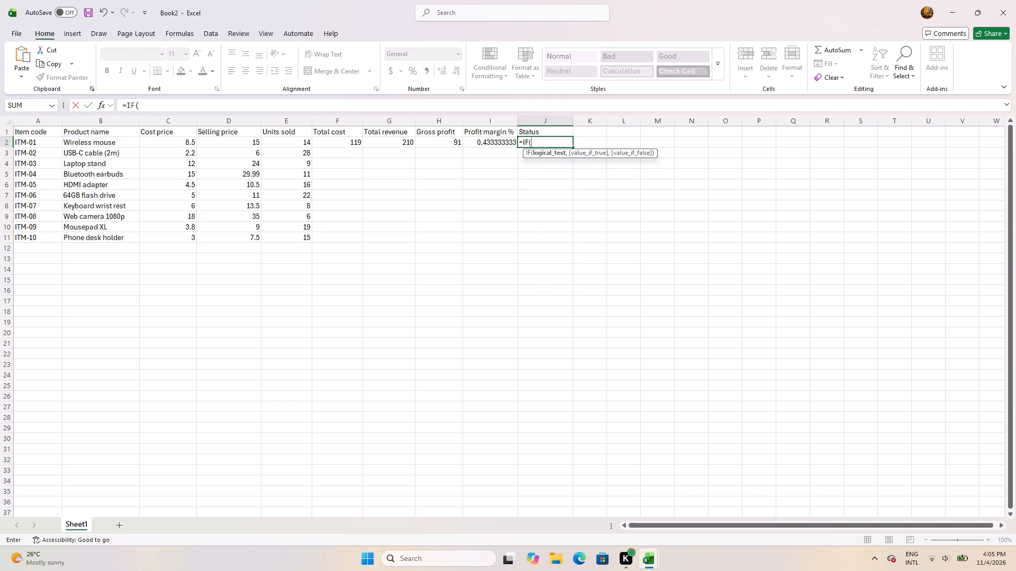
{"action": "type", "text": "E2"}
{"action": "key", "text": "shift+greater"}
{"action": "key", "text": "equal"}
{"action": "type", "text": "15"}
{"action": "key", "text": "comma"}
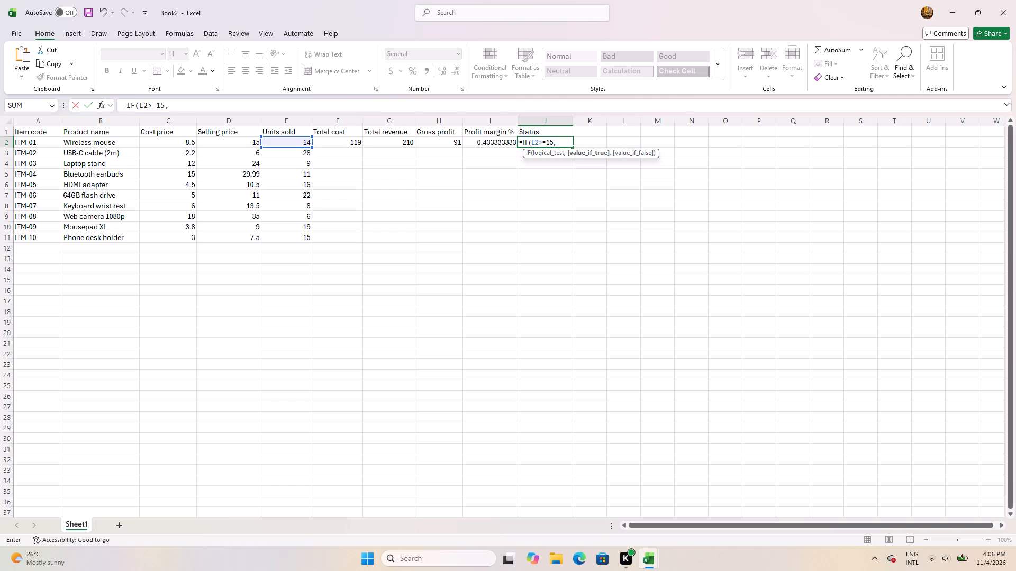
{"action": "key", "text": "space"}
{"action": "key", "text": "shift+quotedbl"}
{"action": "key", "text": "shift+apostrophe"}
{"action": "key", "text": "BackSpace"}
{"action": "key", "text": "h"}
{"action": "type", "text": "gh"}
{"action": "key", "text": "space"}
{"action": "type", "text": "Se"}
{"action": "type", "text": "ller"}
{"action": "key", "text": "shift+quotedbl"}
{"action": "key", "text": "shift+apostrophe"}
{"action": "key", "text": "BackSpace"}
{"action": "key", "text": "comma"}
{"action": "key", "text": "space"}
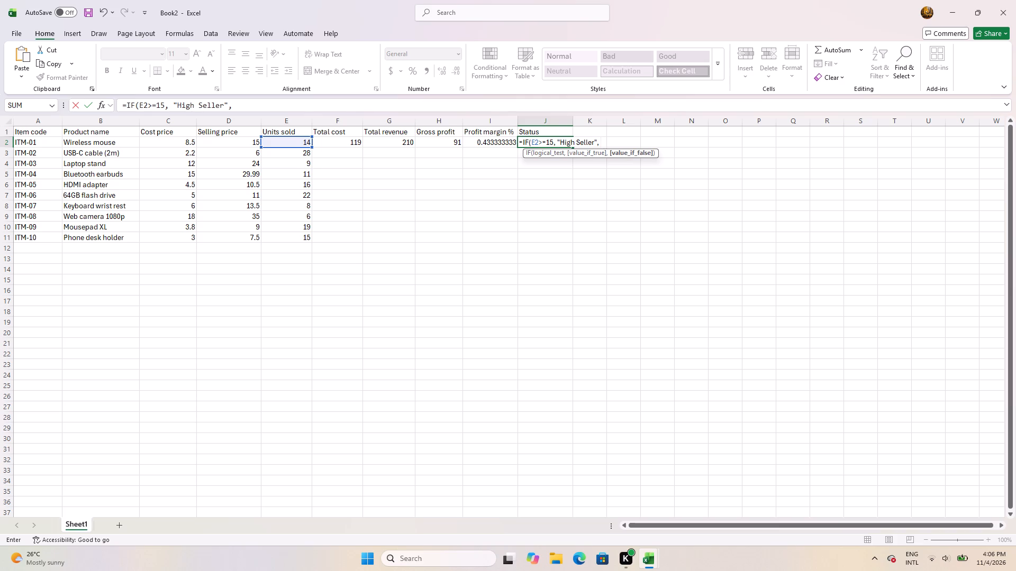
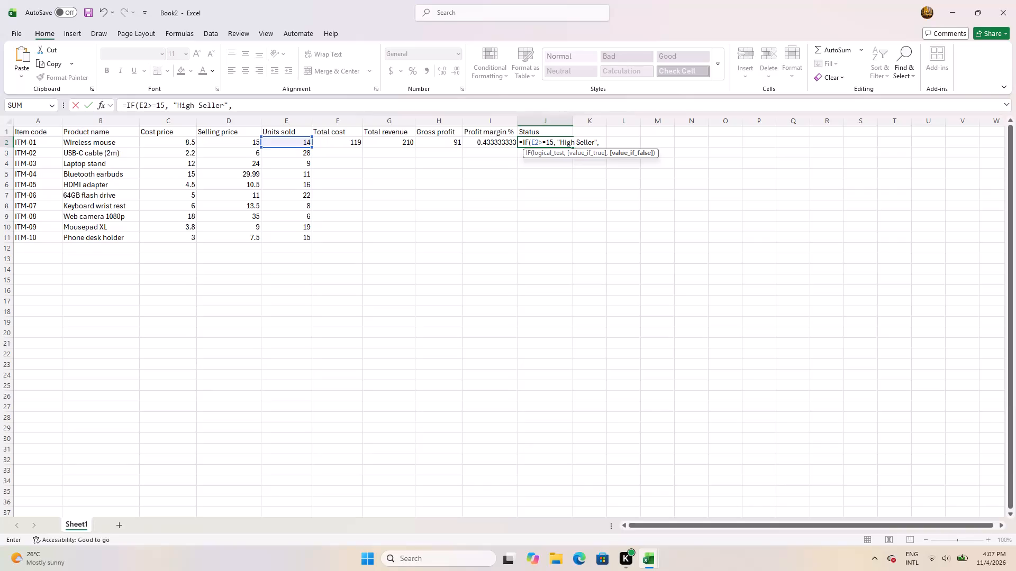
Complete the IF formula in Status cell J2 with "Standard" as the value when false.
{"action": "key", "text": "BackSpace"}
{"action": "key", "text": "BackSpace"}
{"action": "key", "text": "space"}
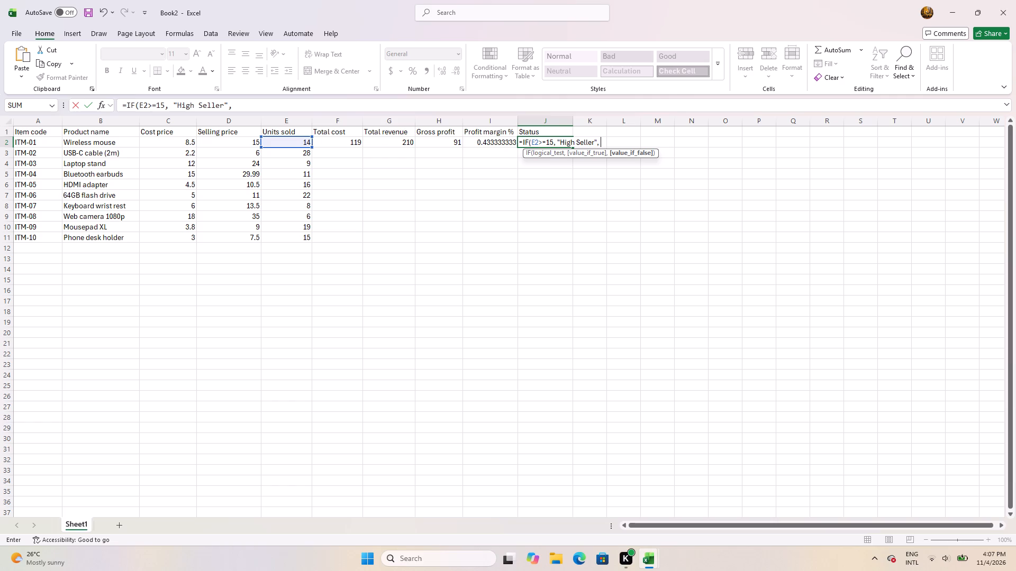
{"action": "key", "text": "shift+quotedbl"}
{"action": "key", "text": "shift+apostrophe"}
{"action": "key", "text": "BackSpace"}
{"action": "type", "text": "Sta"}
{"action": "type", "text": "ndard"}
{"action": "key", "text": "shift+quotedbl"}
{"action": "key", "text": "shift+apostrophe"}
{"action": "key", "text": "BackSpace"}
{"action": "key", "text": "shift+parenright"}
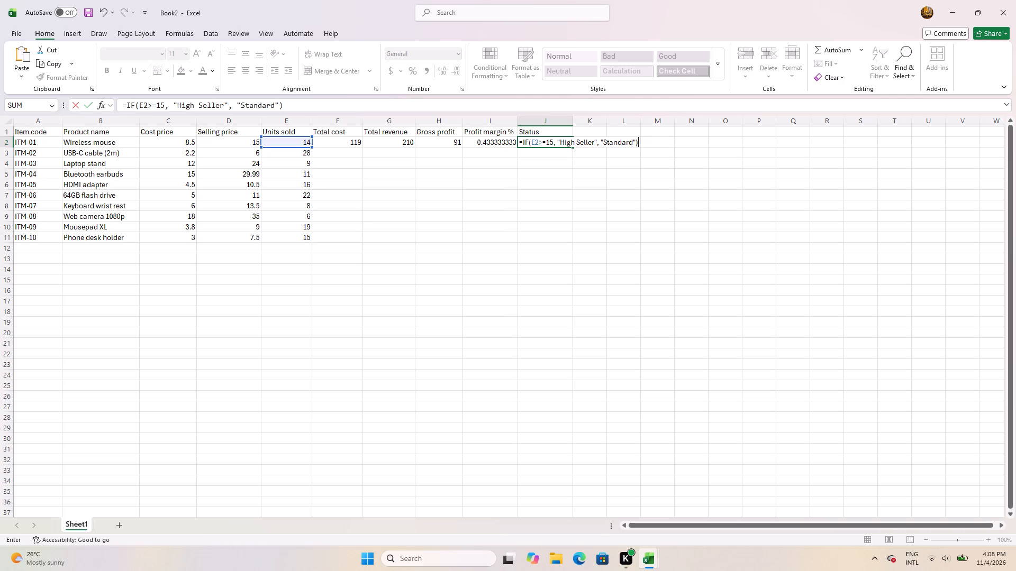
{"action": "key", "text": "Return"}
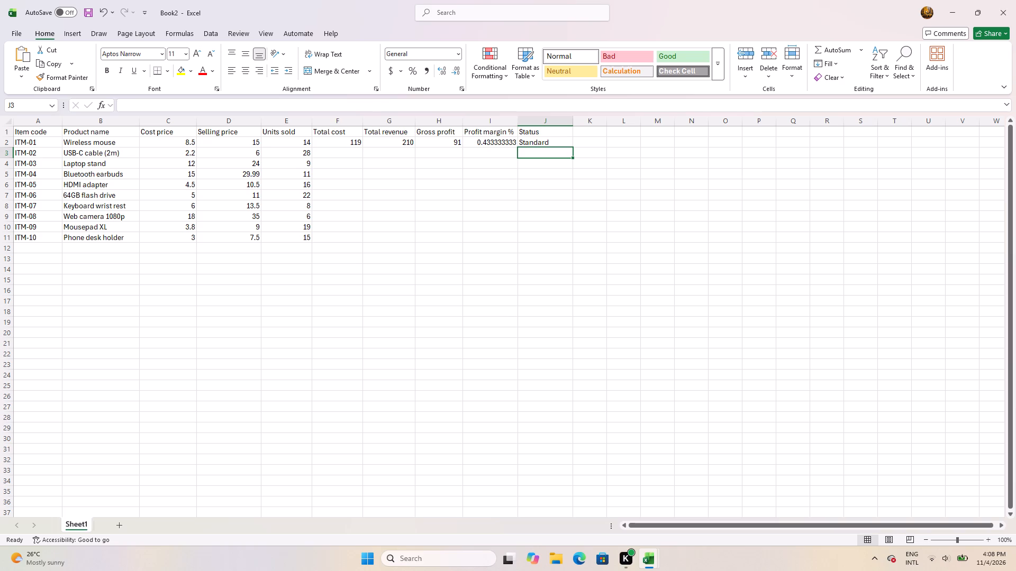
Fill the row 2 formulas for Total cost, Total revenue, Gross profit, Profit margin % and Status down through row 11.
{"action": "left_click", "coordinate": [350, 142]}
{"action": "left_click_drag", "start_coordinate": [362, 146], "coordinate": [367, 177]}
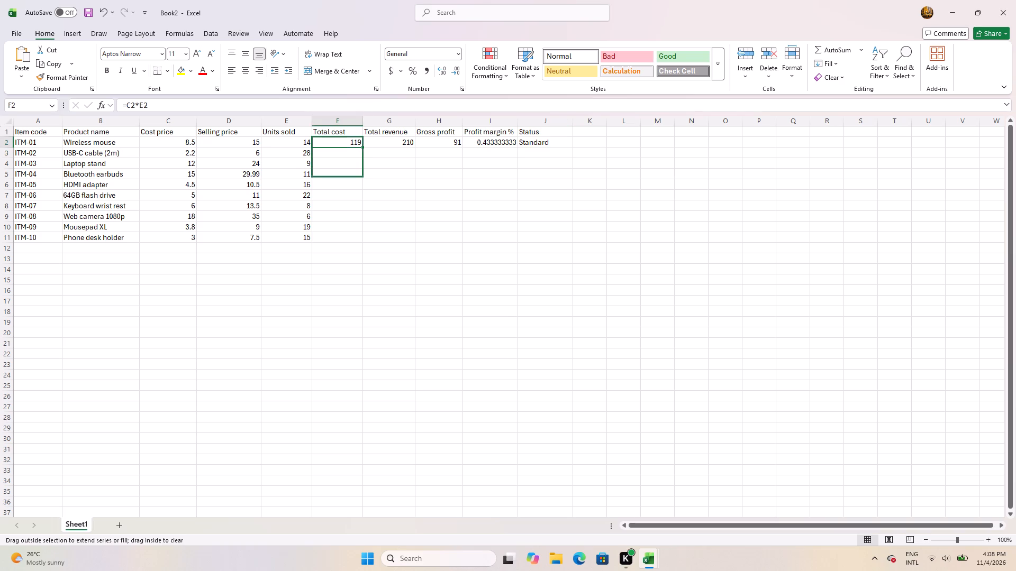
{"action": "left_click_drag", "start_coordinate": [367, 177], "coordinate": [358, 238]}
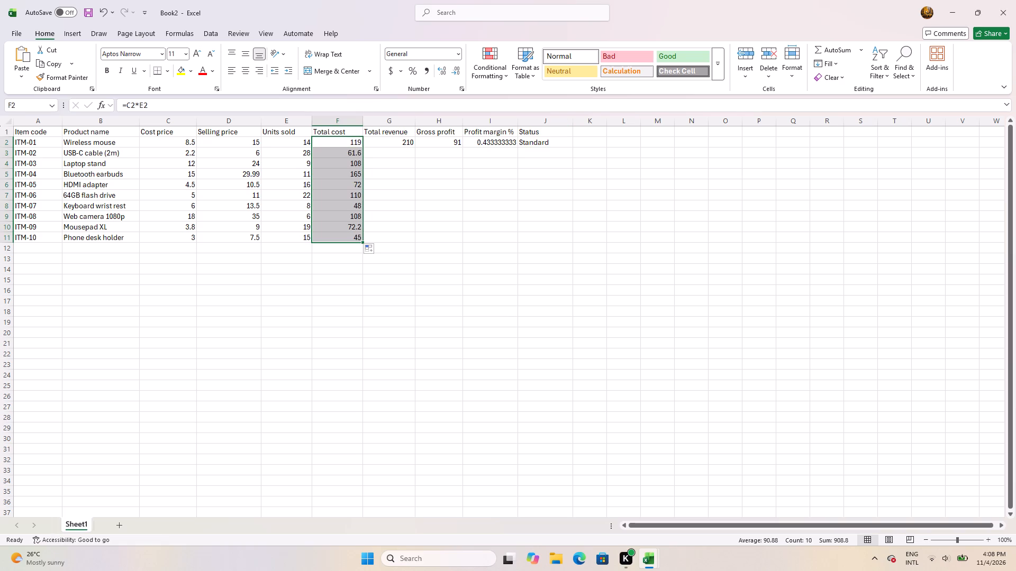
{"action": "left_click", "coordinate": [406, 139]}
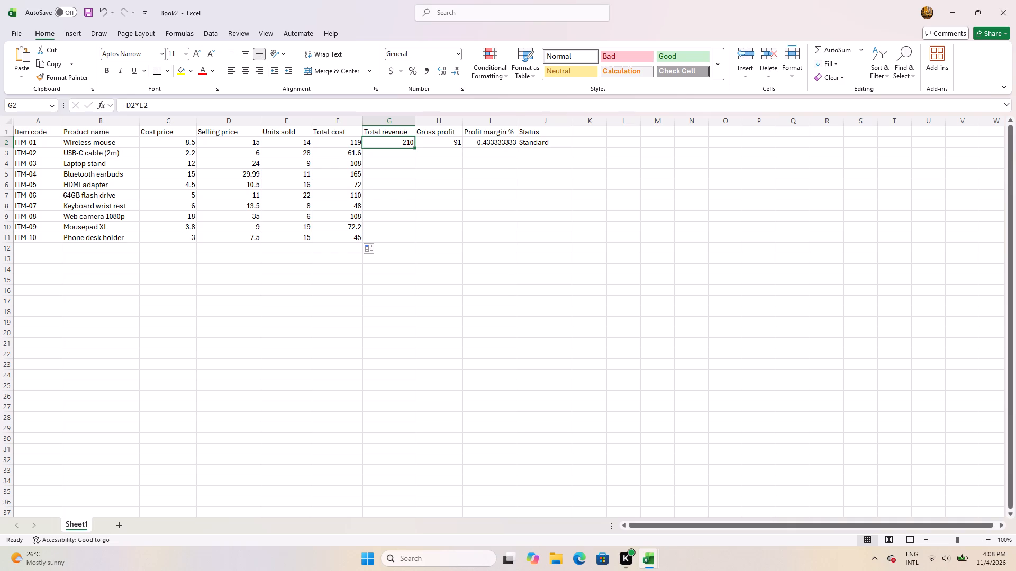
{"action": "left_click_drag", "start_coordinate": [414, 146], "coordinate": [408, 232]}
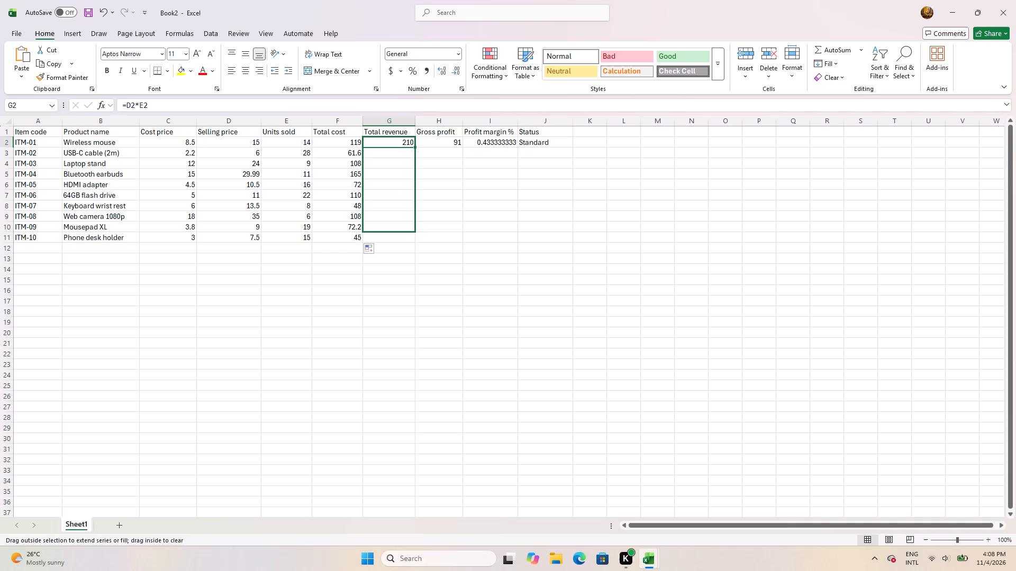
{"action": "left_click_drag", "start_coordinate": [408, 232], "coordinate": [411, 238]}
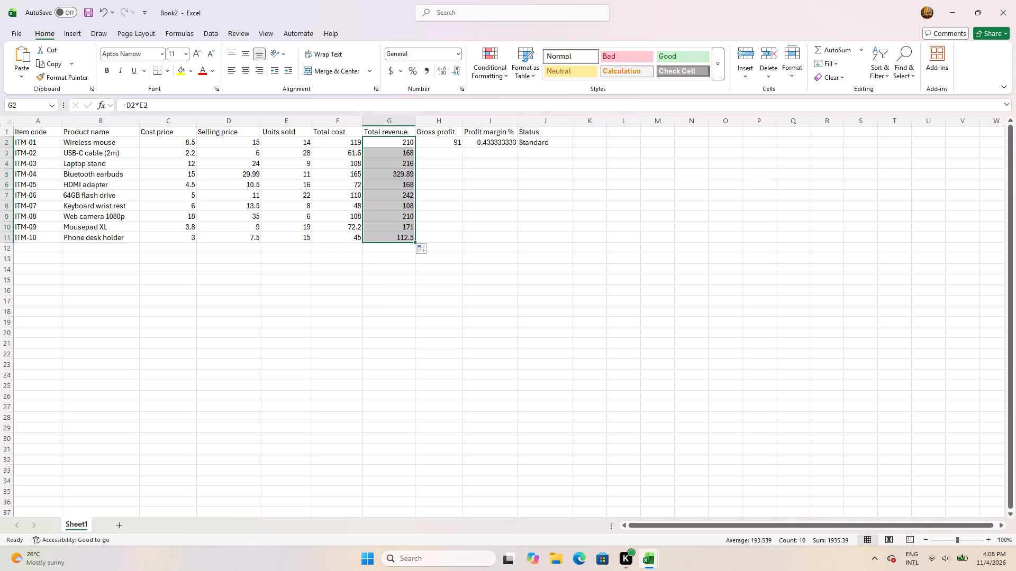
{"action": "left_click", "coordinate": [455, 145]}
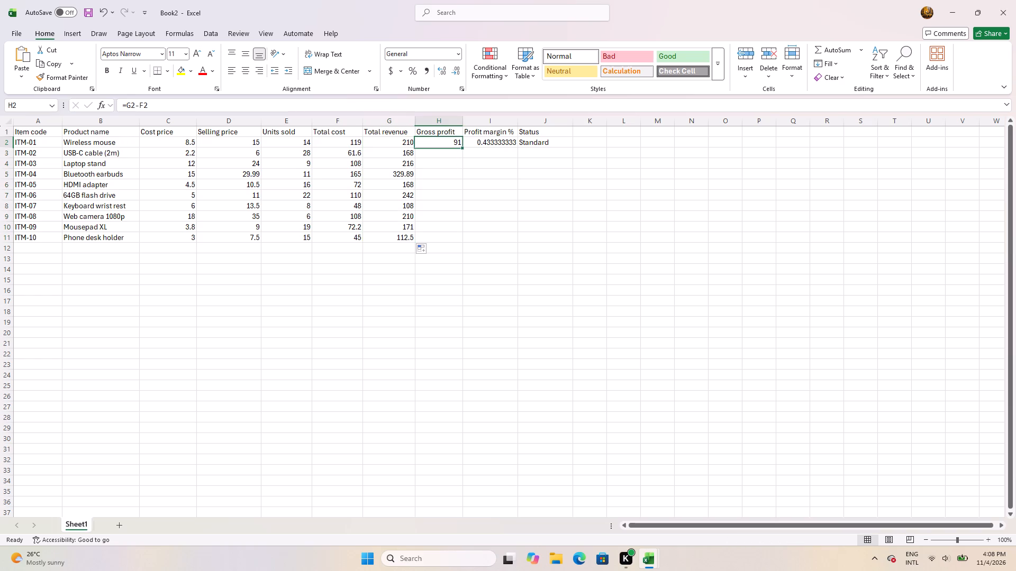
{"action": "left_click_drag", "start_coordinate": [462, 146], "coordinate": [466, 239]}
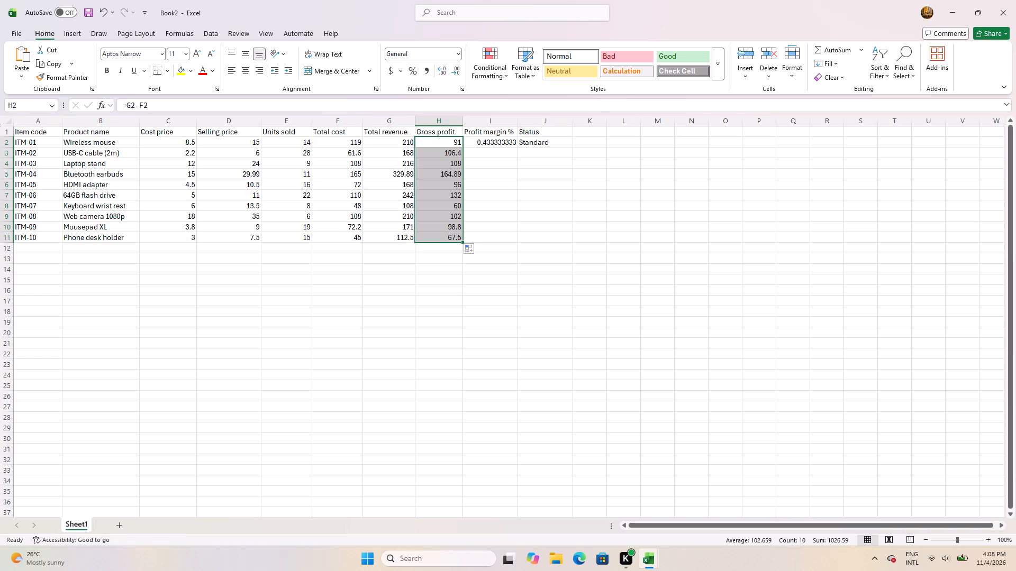
{"action": "left_click", "coordinate": [512, 144]}
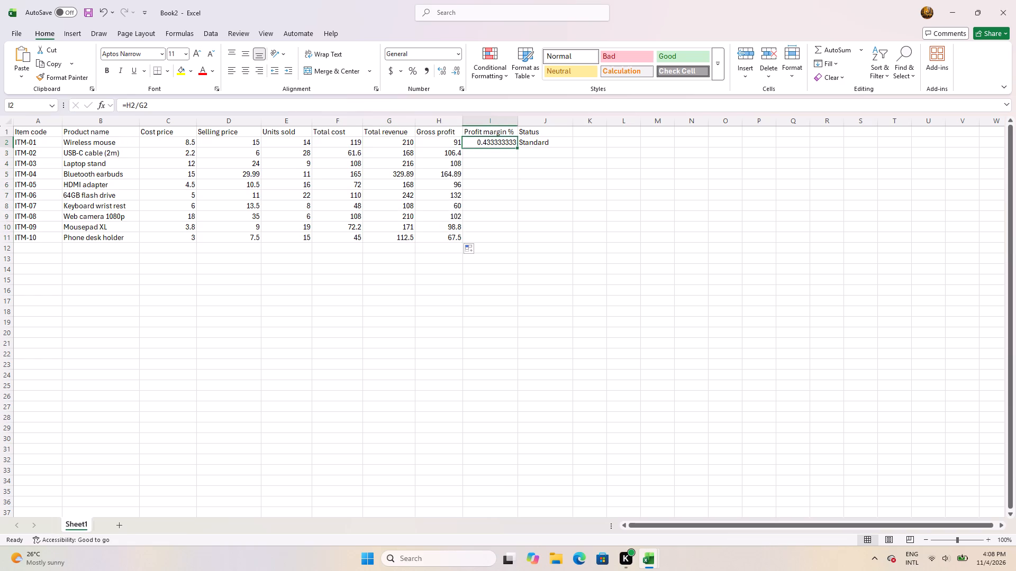
Fill the Profit margin % formula in I2 and the Status formula in J2 down through row 11.
{"action": "left_click_drag", "start_coordinate": [519, 146], "coordinate": [505, 238]}
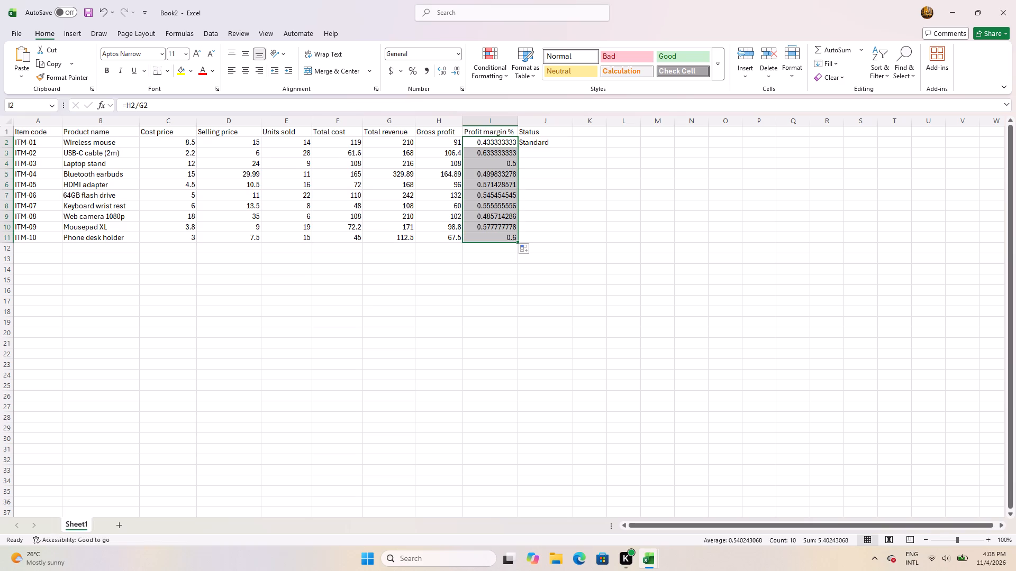
{"action": "left_click", "coordinate": [542, 142]}
{"action": "left_click_drag", "start_coordinate": [570, 147], "coordinate": [549, 224]}
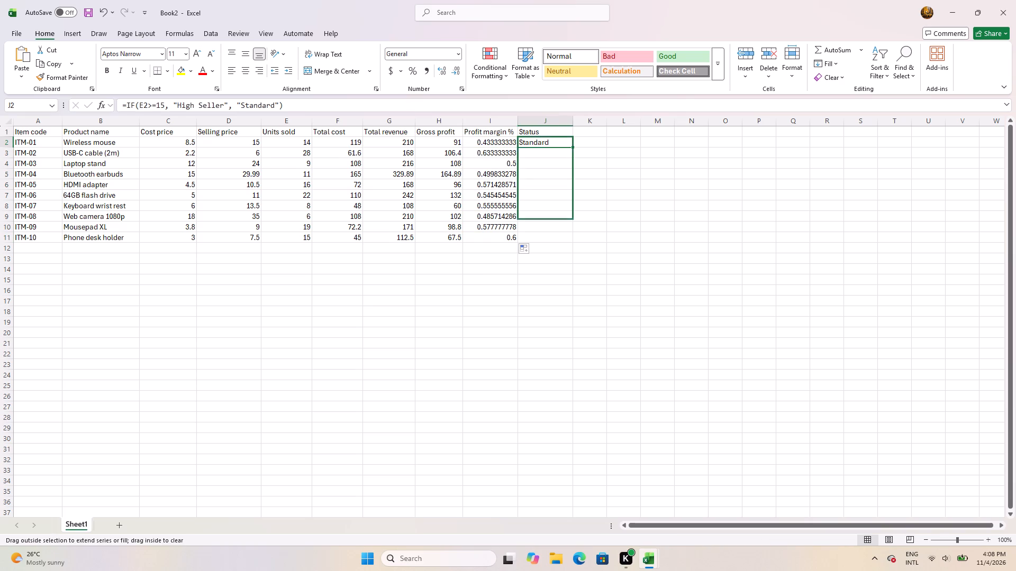
{"action": "left_click_drag", "start_coordinate": [549, 224], "coordinate": [551, 240]}
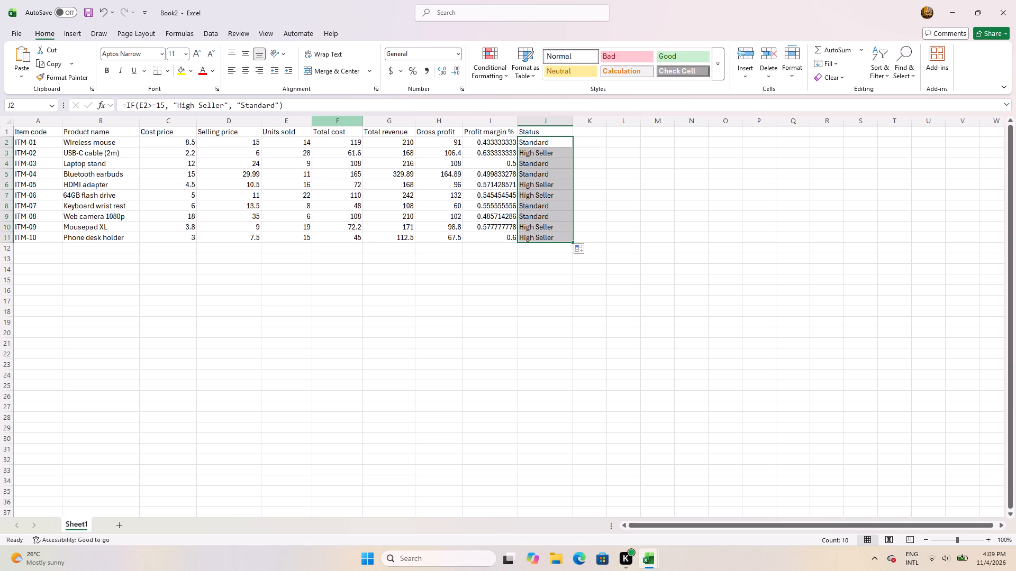
Select the Cost price and Selling price values in C2:D11.
{"action": "left_click", "coordinate": [155, 143]}
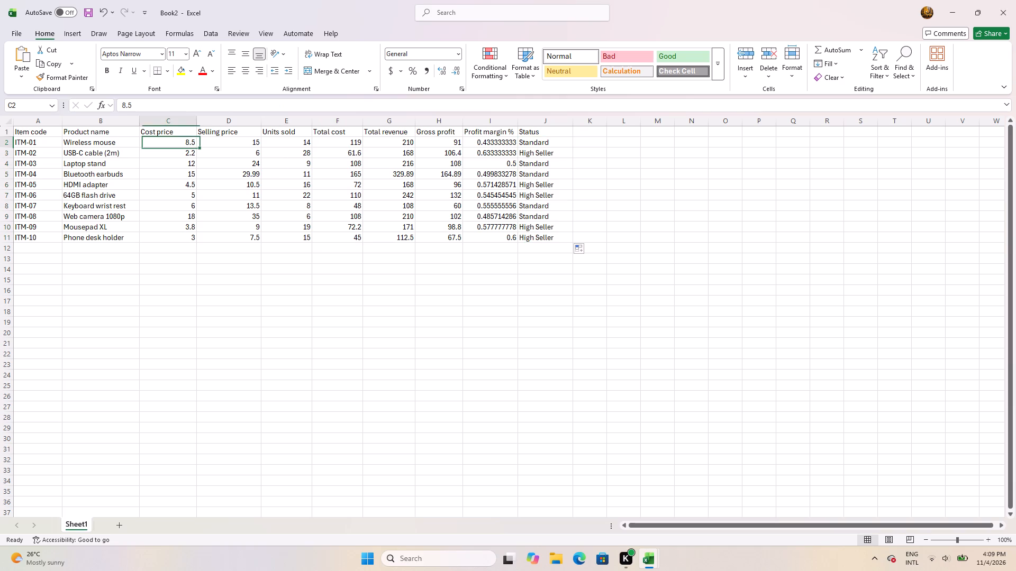
{"action": "left_click_drag", "start_coordinate": [185, 144], "coordinate": [222, 156]}
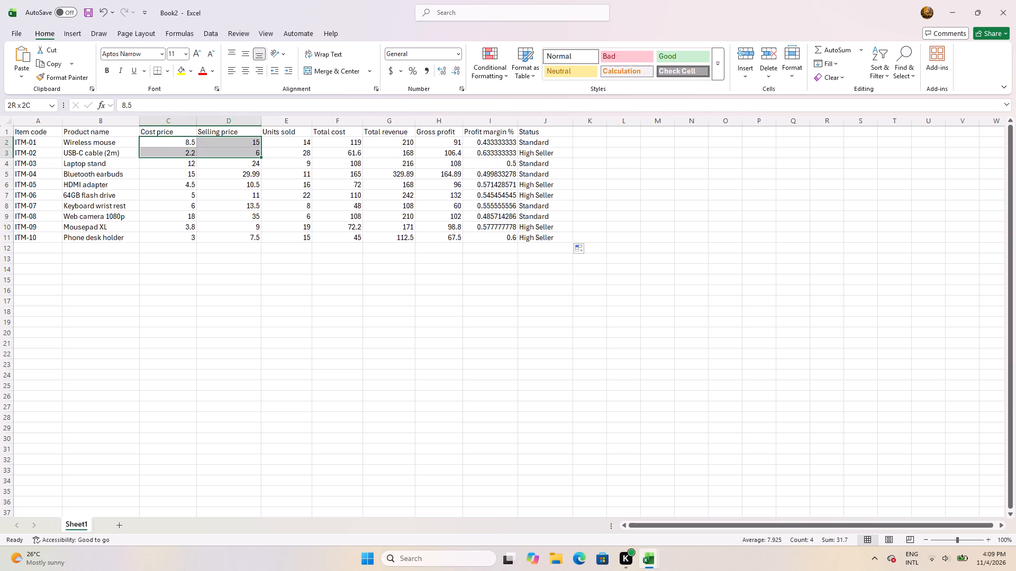
{"action": "left_click_drag", "start_coordinate": [222, 156], "coordinate": [234, 236]}
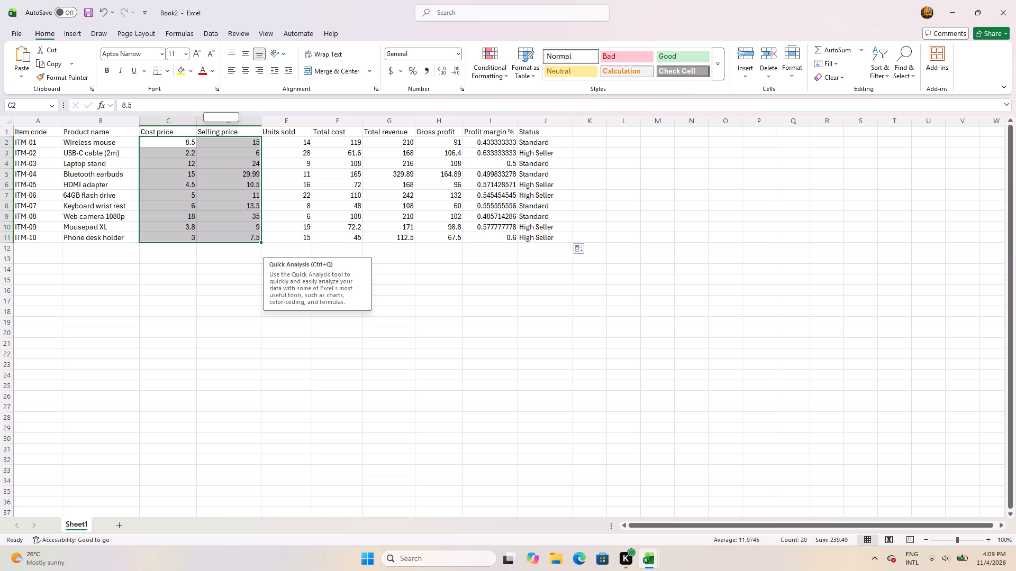
Format the Cost price and Selling price values in C2:D11 as dollar currency with two decimals.
{"action": "left_click", "coordinate": [339, 142]}
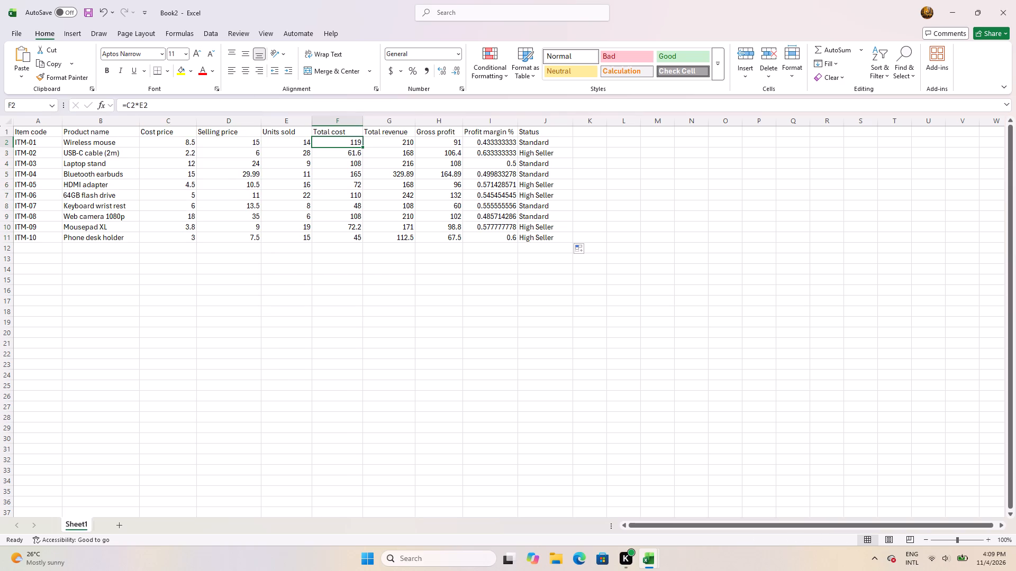
{"action": "left_click_drag", "start_coordinate": [179, 141], "coordinate": [241, 208]}
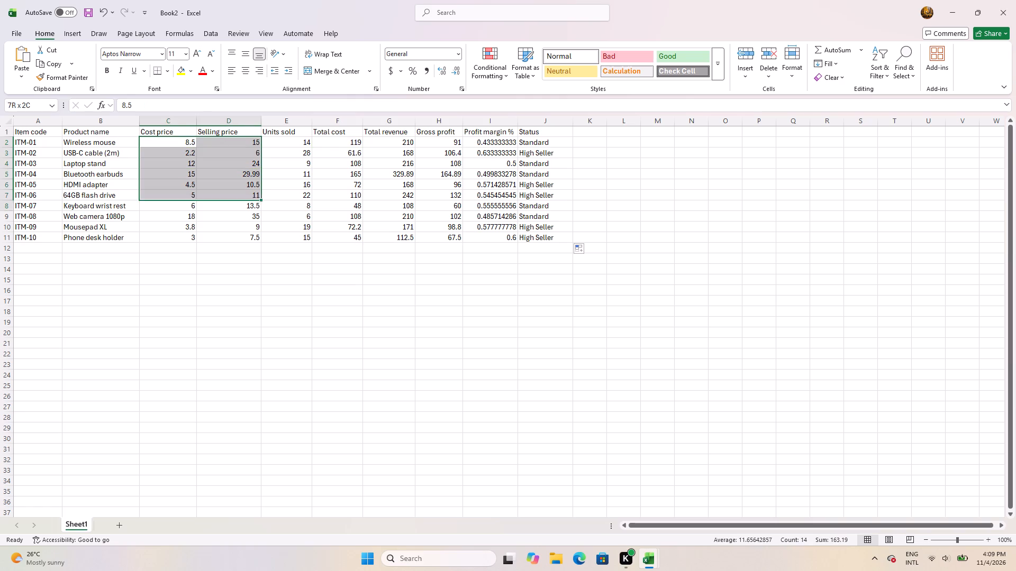
{"action": "left_click_drag", "start_coordinate": [241, 208], "coordinate": [251, 235]}
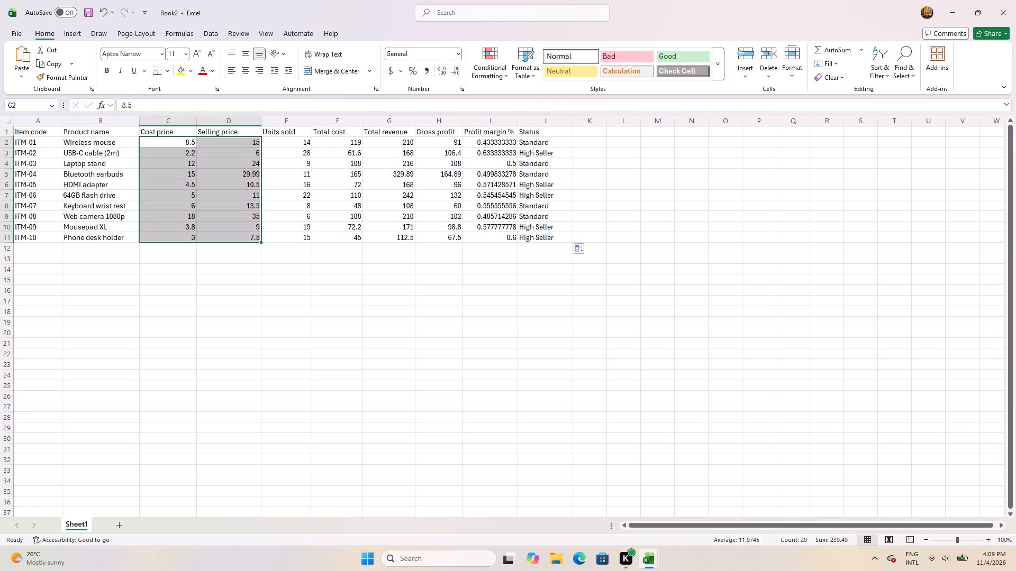
{"action": "key", "text": "ctrl+shift+4"}
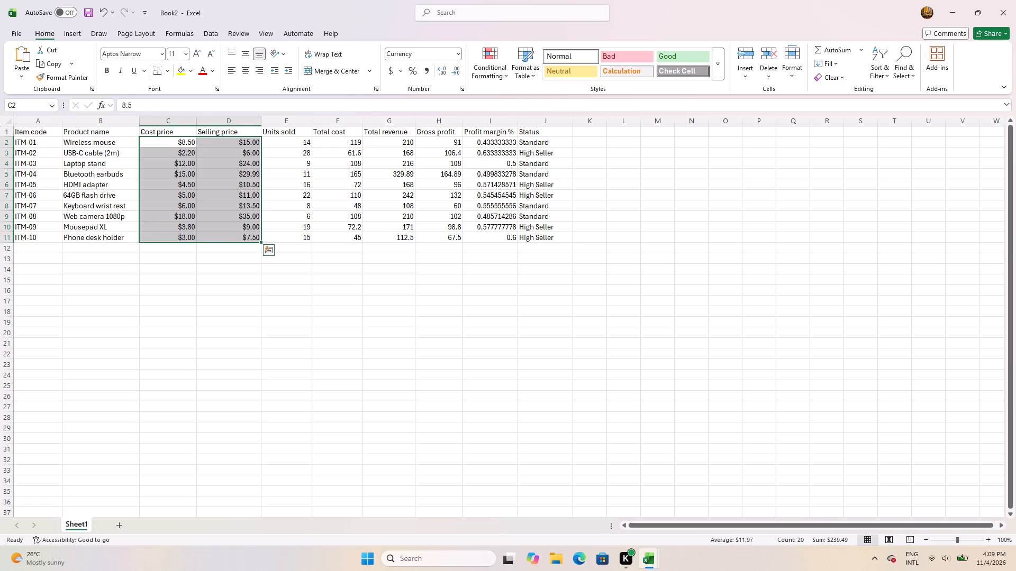
Format the Total cost, Total revenue and Gross profit values in F2:H11 as dollar currency with two decimals.
{"action": "left_click", "coordinate": [350, 145]}
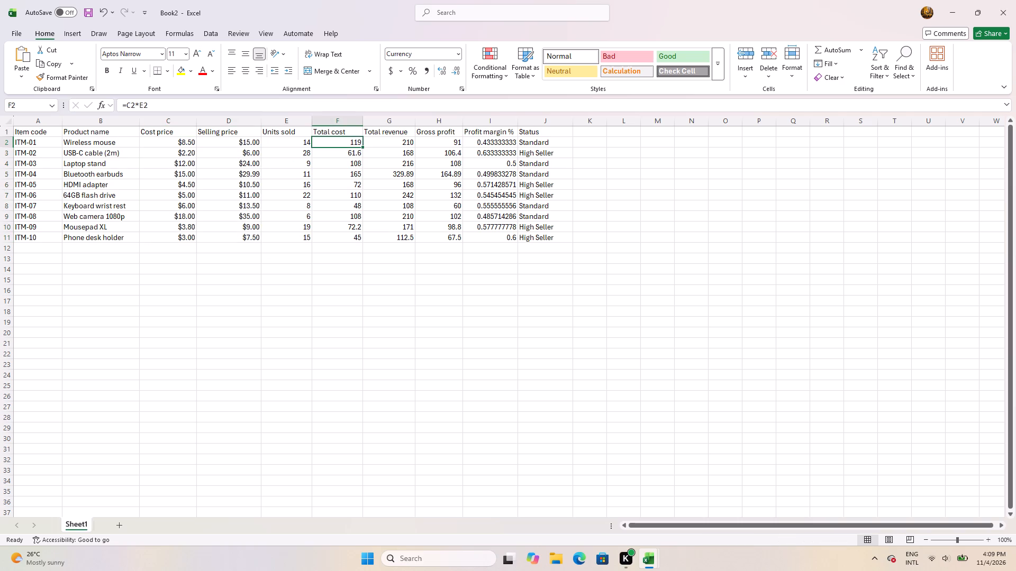
{"action": "left_click_drag", "start_coordinate": [349, 143], "coordinate": [391, 180]}
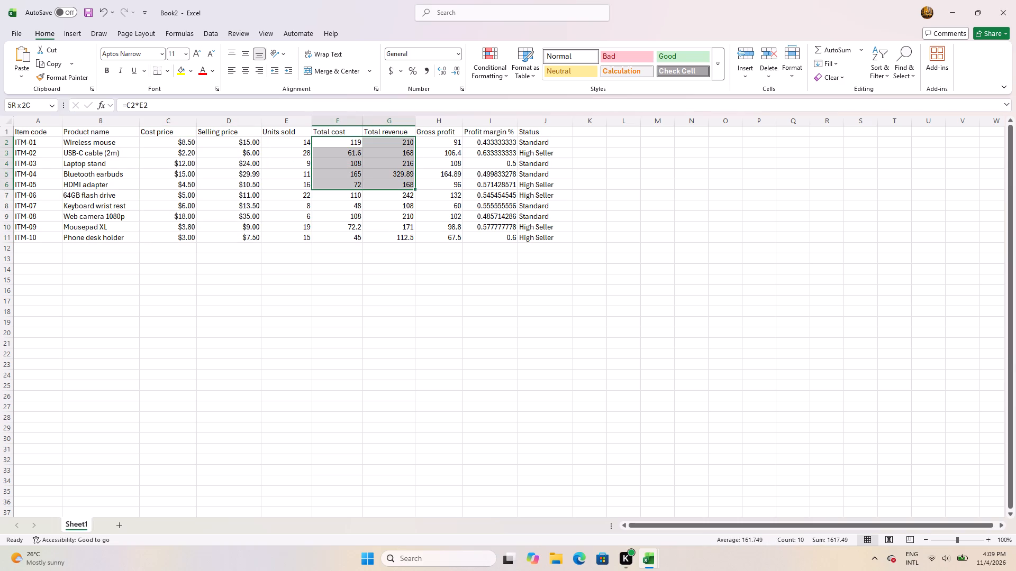
{"action": "left_click_drag", "start_coordinate": [391, 180], "coordinate": [434, 200]}
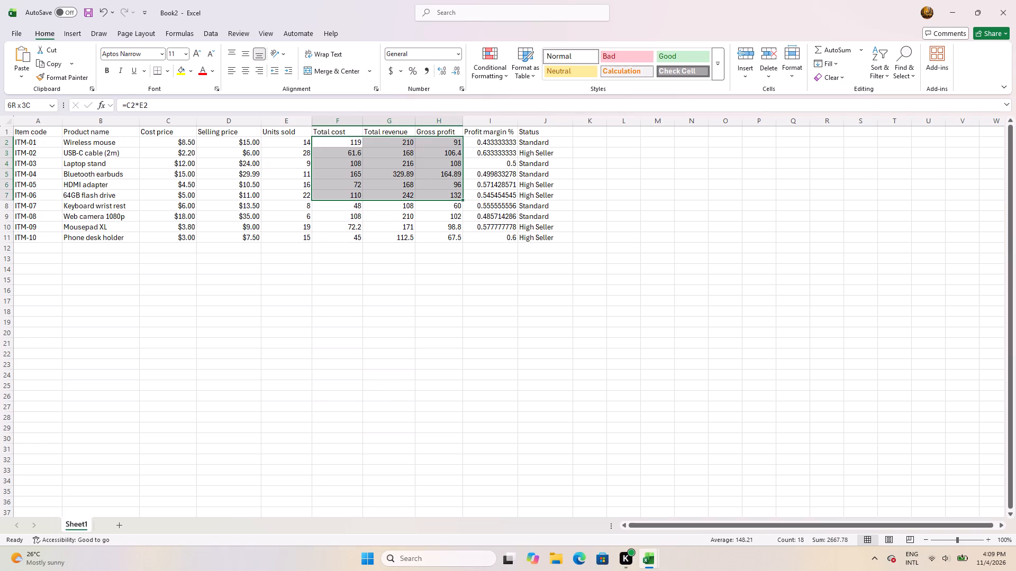
{"action": "left_click_drag", "start_coordinate": [434, 200], "coordinate": [444, 242]}
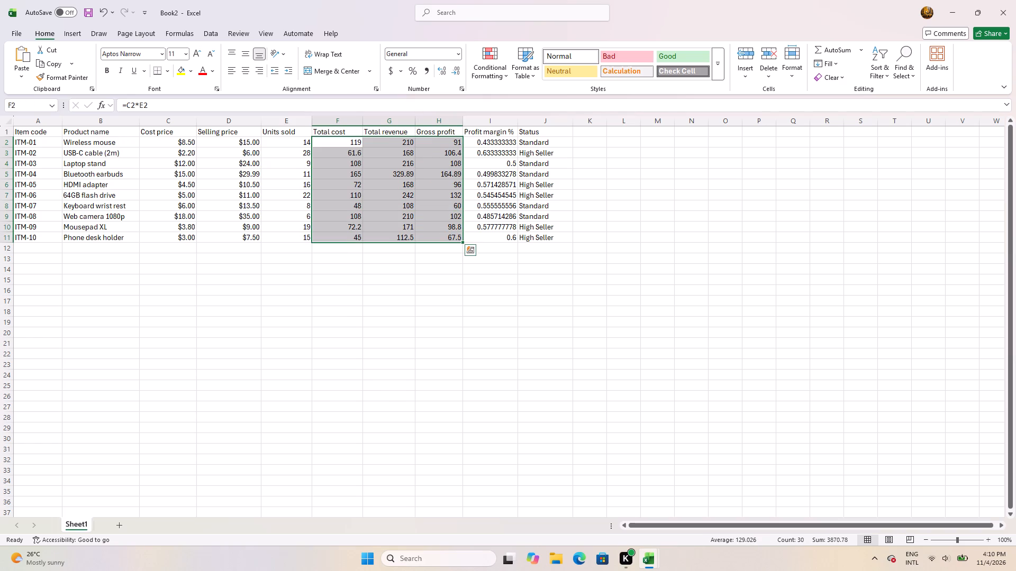
{"action": "key", "text": "ctrl+shift+4"}
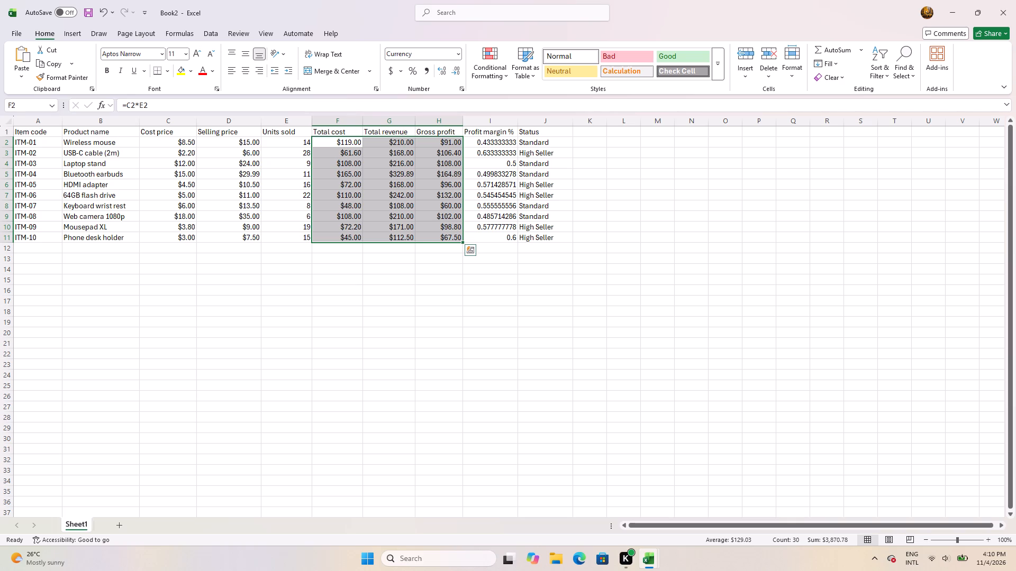
Format the Profit margin % column, I1:I11, as percentages without decimals.
{"action": "left_click", "coordinate": [487, 133]}
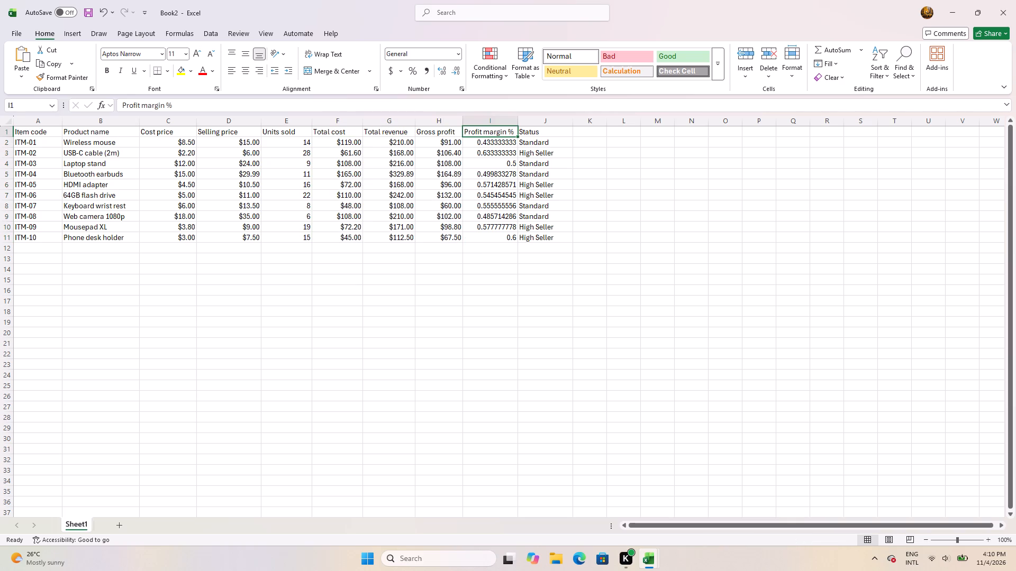
{"action": "left_click_drag", "start_coordinate": [488, 133], "coordinate": [512, 211]}
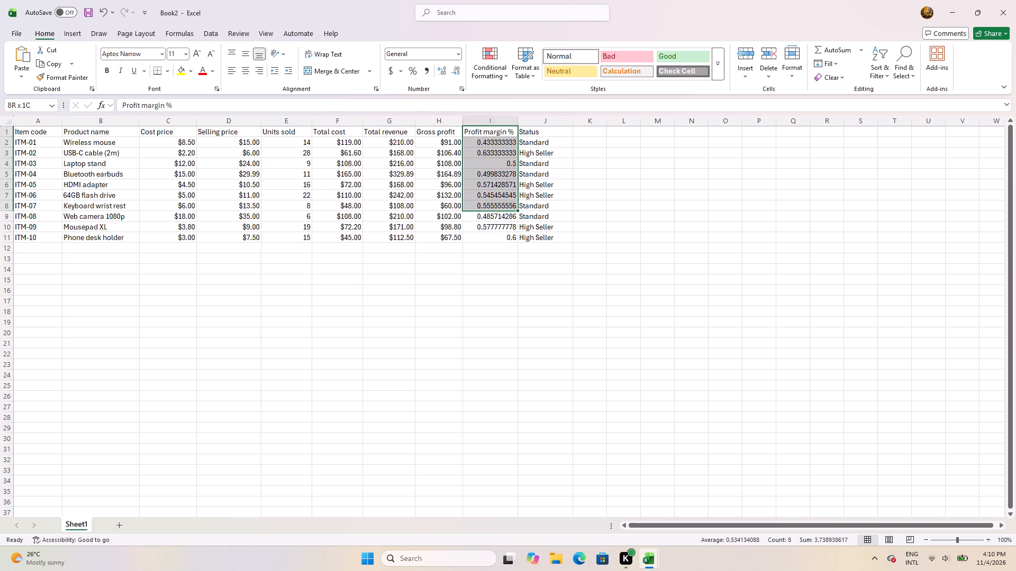
{"action": "left_click_drag", "start_coordinate": [512, 211], "coordinate": [516, 239]}
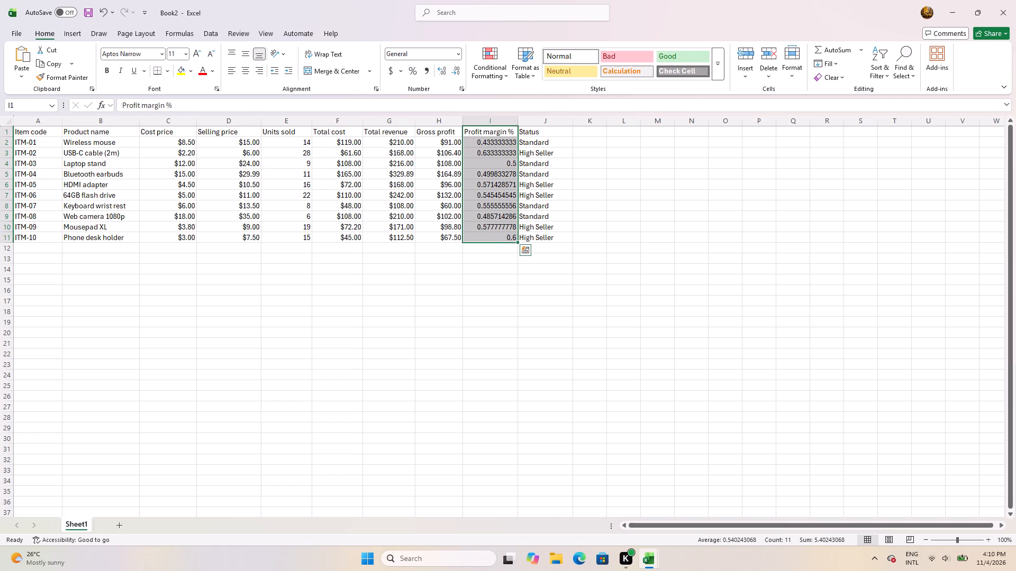
{"action": "key", "text": "ctrl+shift+5"}
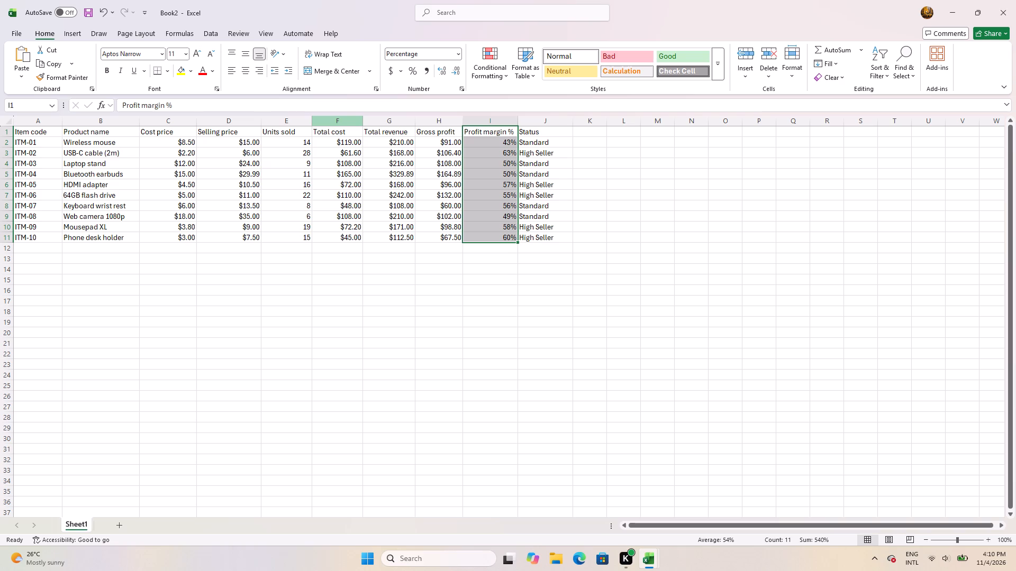
Fill the header row A1:J1 with a medium blue tint of the Dark Blue, Text 2 theme colour.
{"action": "left_click_drag", "start_coordinate": [40, 132], "coordinate": [440, 124]}
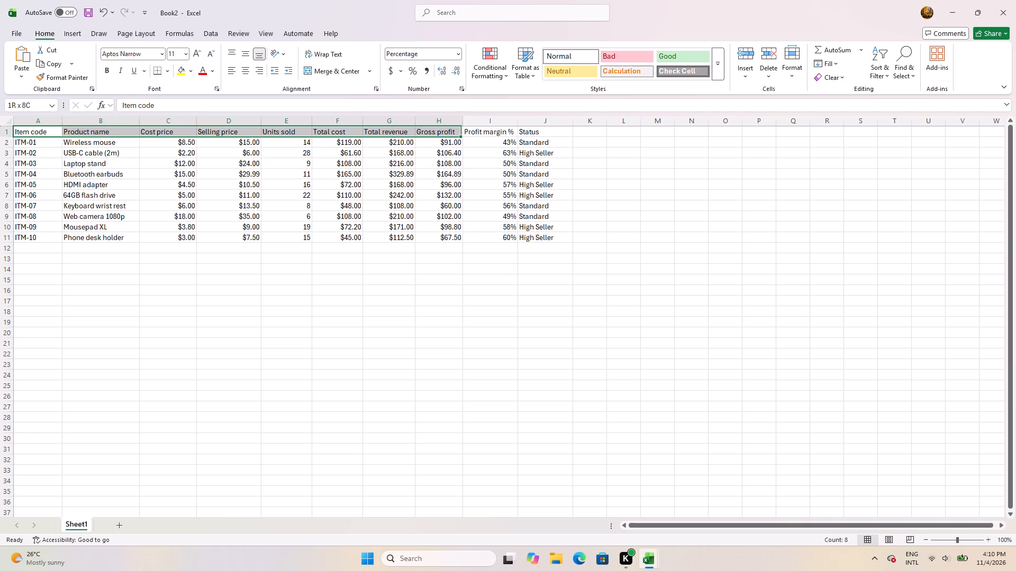
{"action": "left_click_drag", "start_coordinate": [440, 124], "coordinate": [546, 133]}
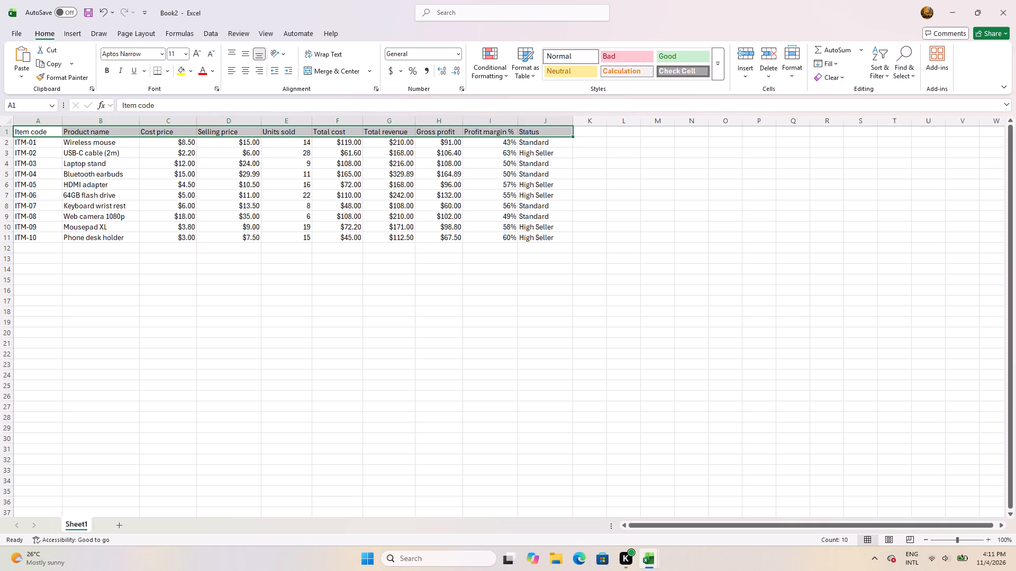
{"action": "left_click", "coordinate": [188, 71]}
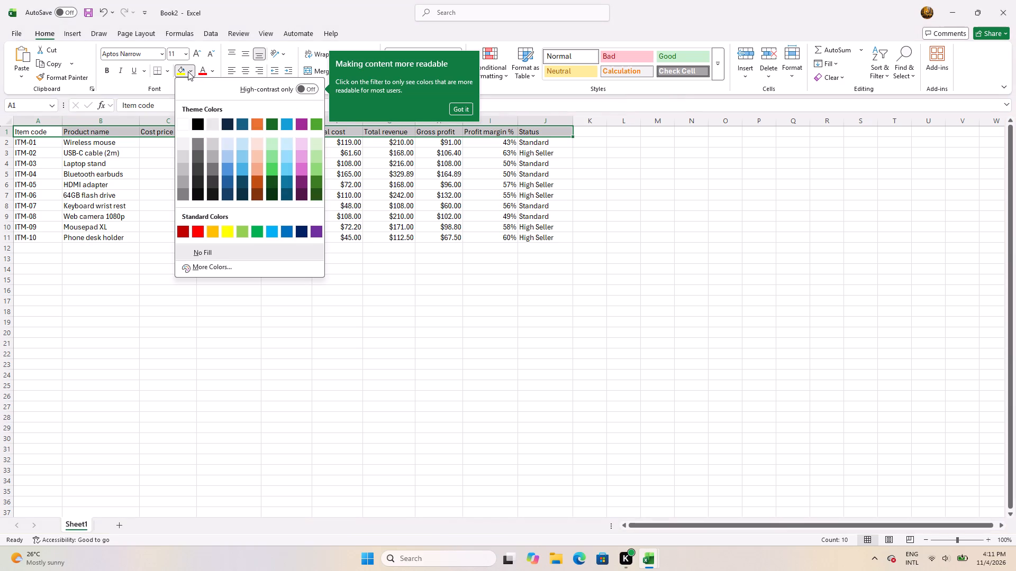
{"action": "left_click", "coordinate": [223, 168]}
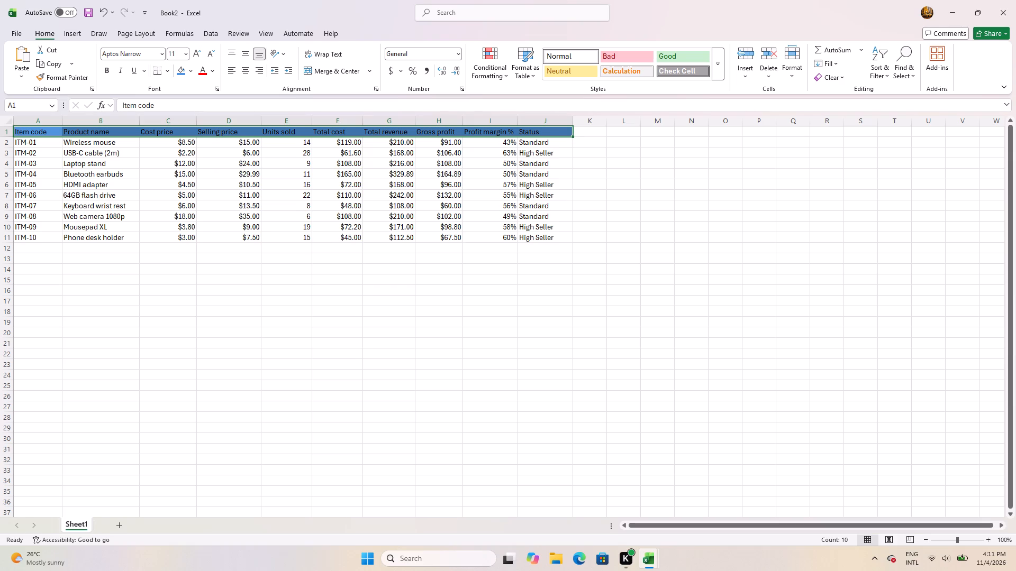
Make the header row A1:J1 text white and bold.
{"action": "left_click", "coordinate": [211, 69]}
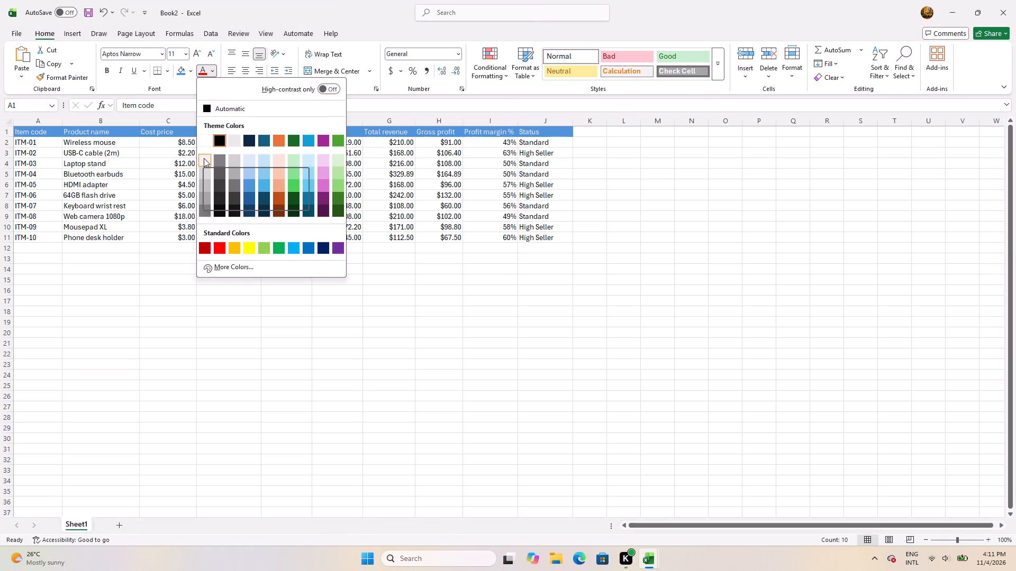
{"action": "left_click", "coordinate": [204, 158]}
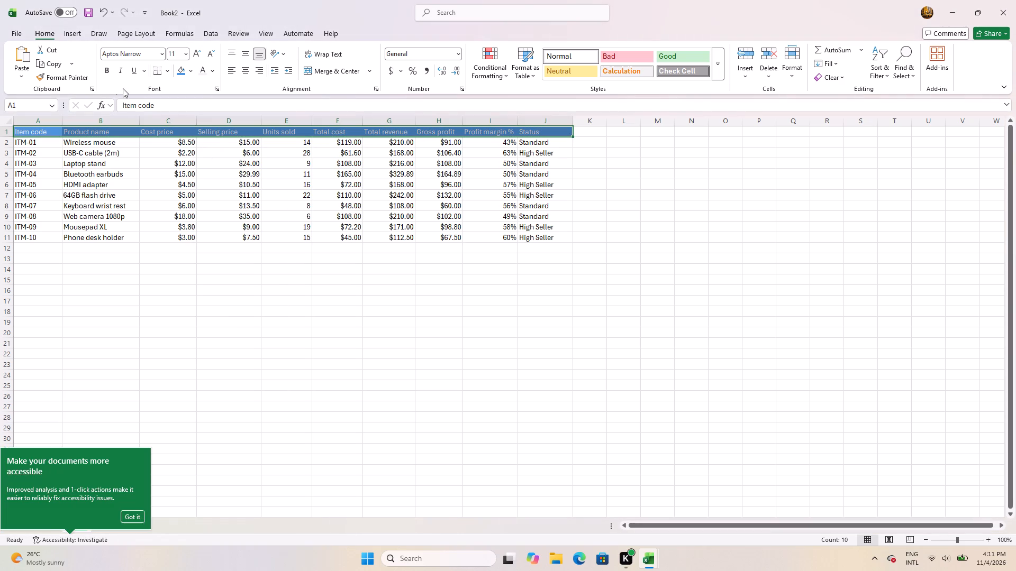
{"action": "left_click", "coordinate": [106, 70]}
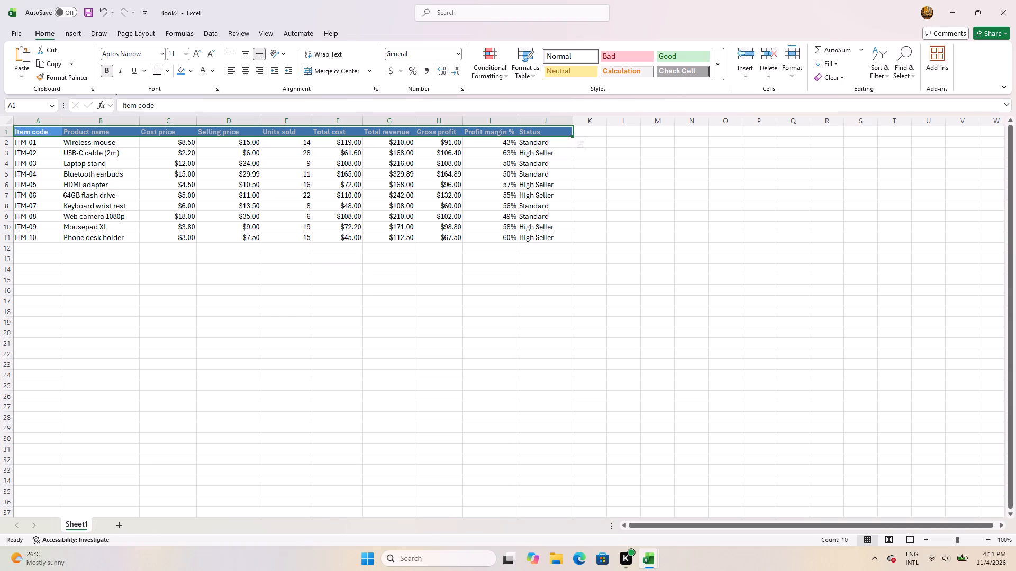
{"action": "left_click", "coordinate": [630, 144]}
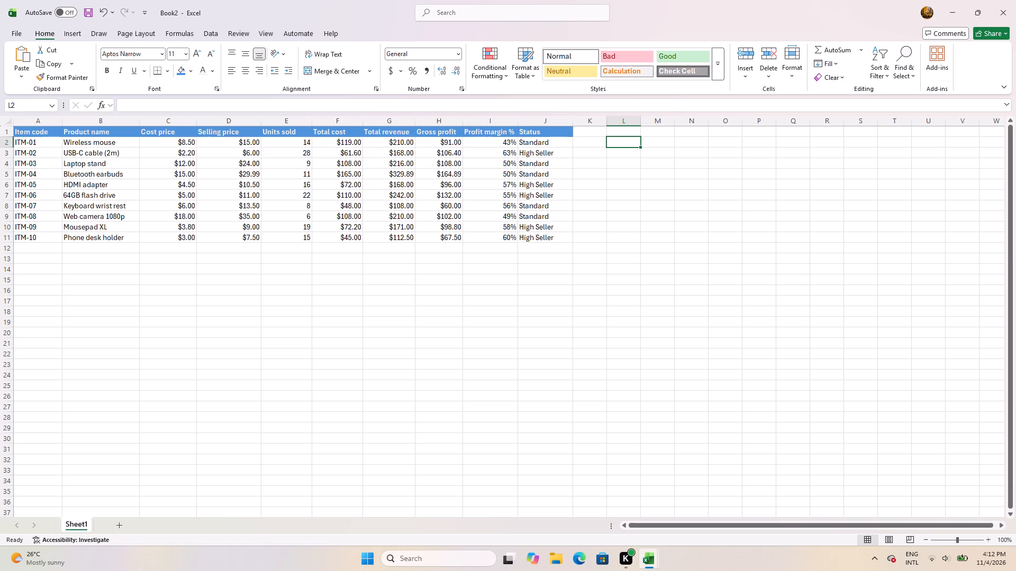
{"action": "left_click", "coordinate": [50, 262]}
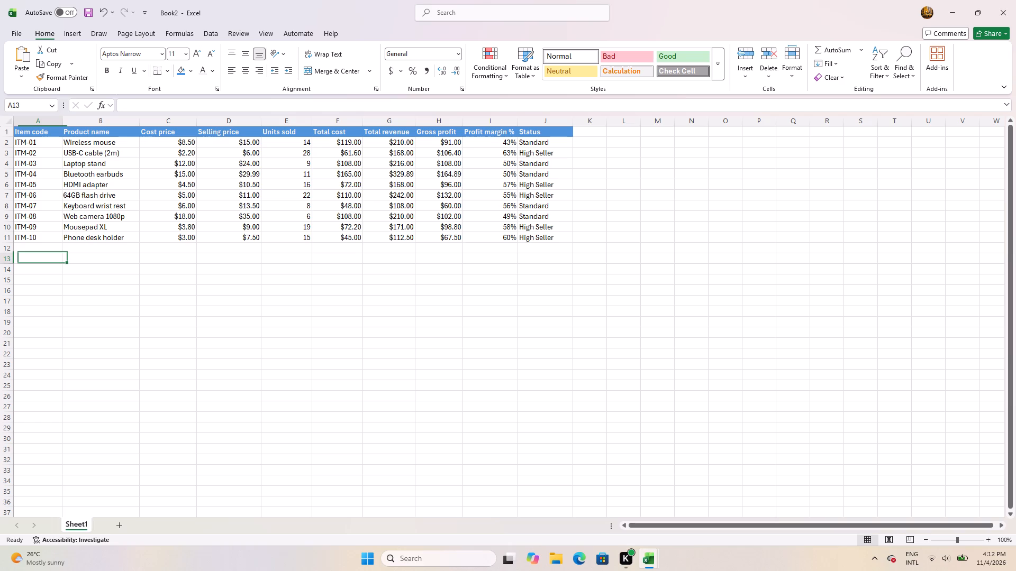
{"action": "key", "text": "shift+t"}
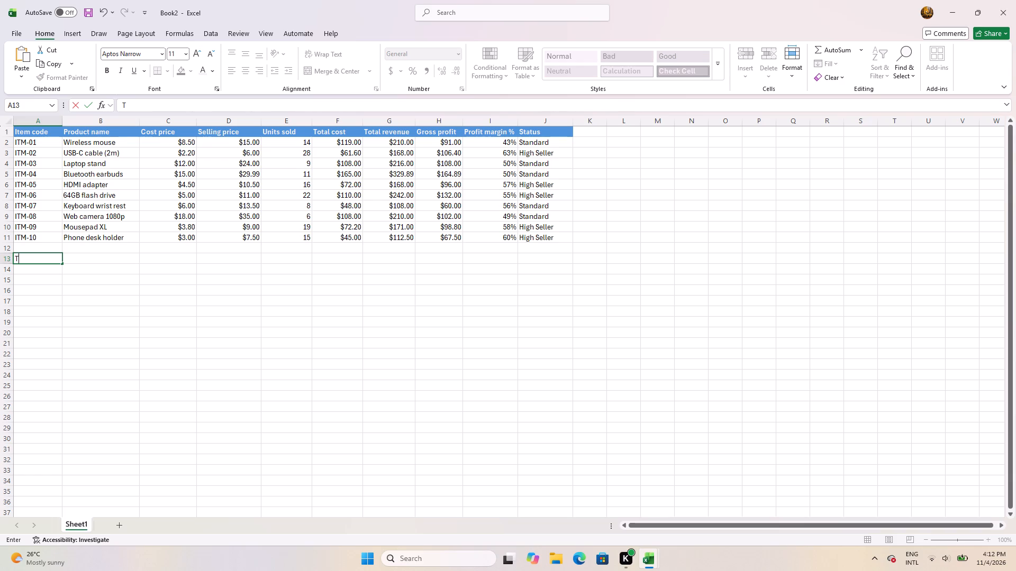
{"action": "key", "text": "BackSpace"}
Enter the label "Total Stock cost" in cell F13, below the Total cost column.
{"action": "left_click", "coordinate": [359, 260]}
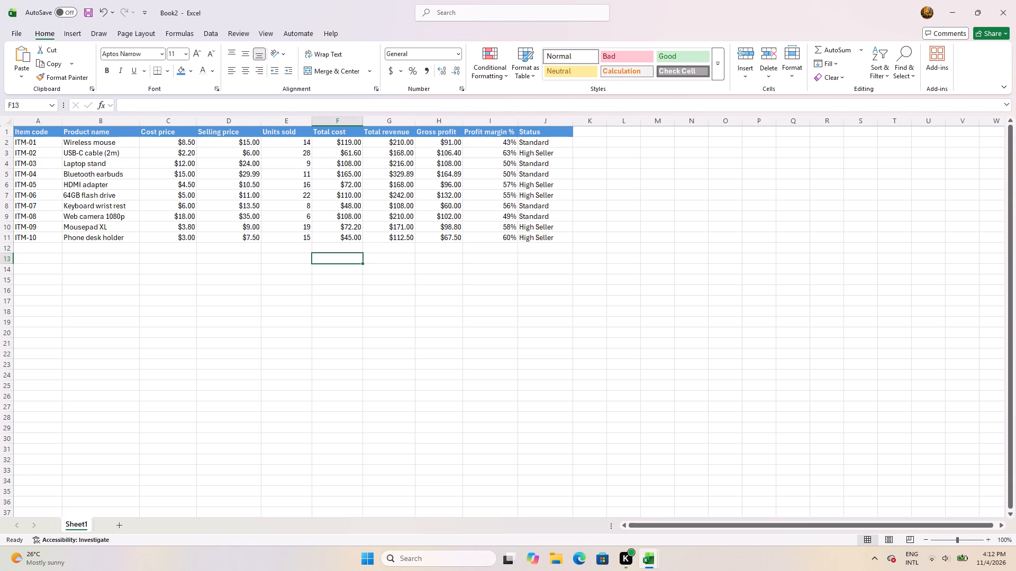
{"action": "type", "text": "Total"}
{"action": "key", "text": "space"}
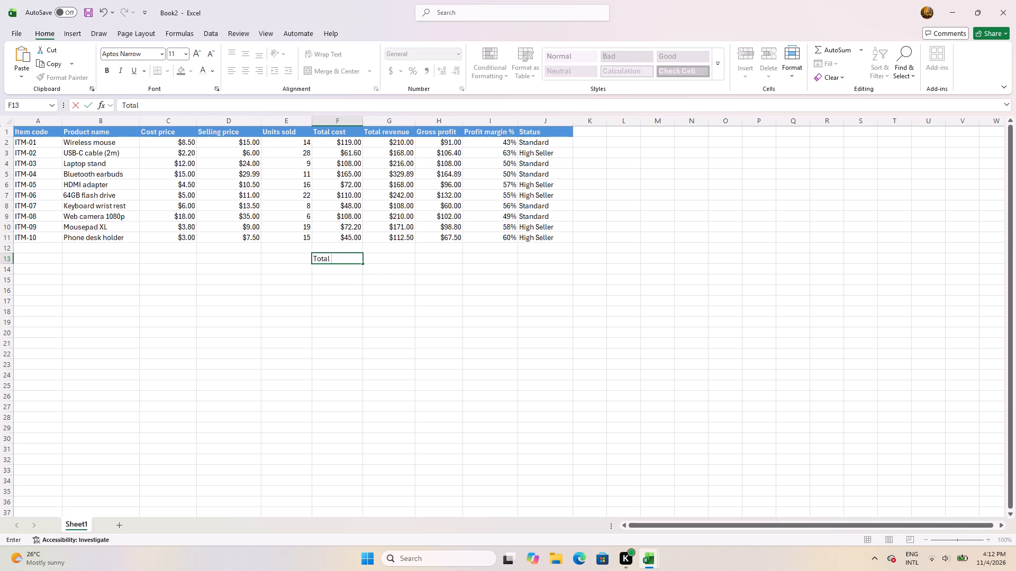
{"action": "type", "text": "ST"}
{"action": "key", "text": "BackSpace"}
{"action": "type", "text": "tock"}
{"action": "key", "text": "space"}
{"action": "type", "text": "cost"}
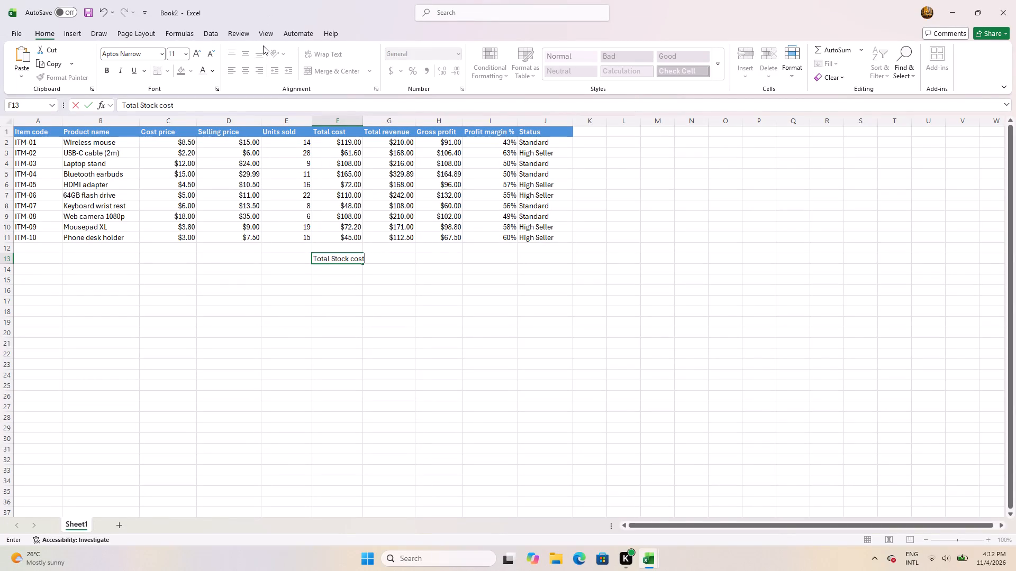
Enter the label "Total revenue" in cell F14.
{"action": "left_click", "coordinate": [328, 273]}
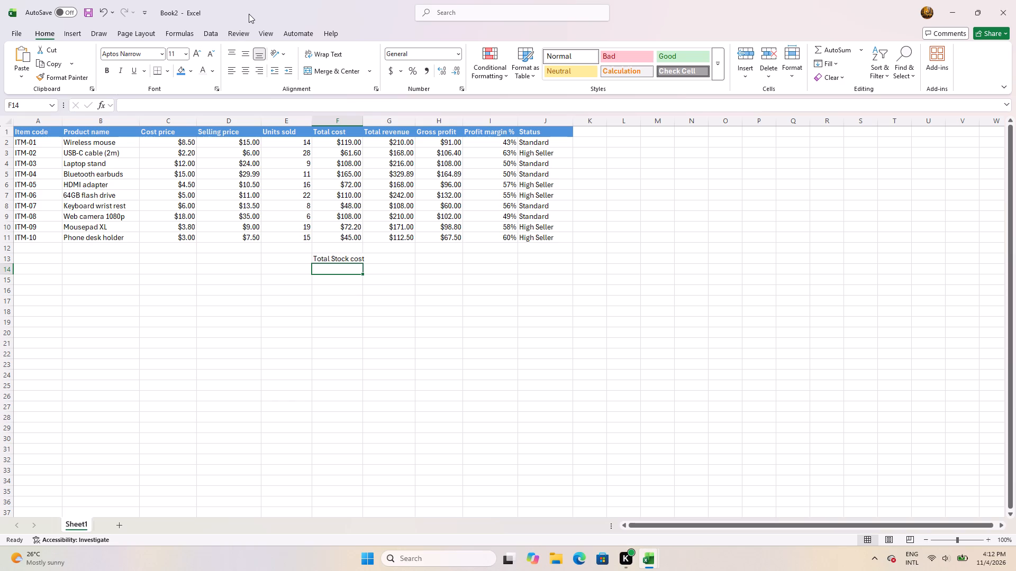
{"action": "key", "text": "shift+t"}
{"action": "type", "text": "otal"}
{"action": "key", "text": "space"}
{"action": "type", "text": "re"}
{"action": "type", "text": "venue"}
{"action": "key", "text": "Down"}
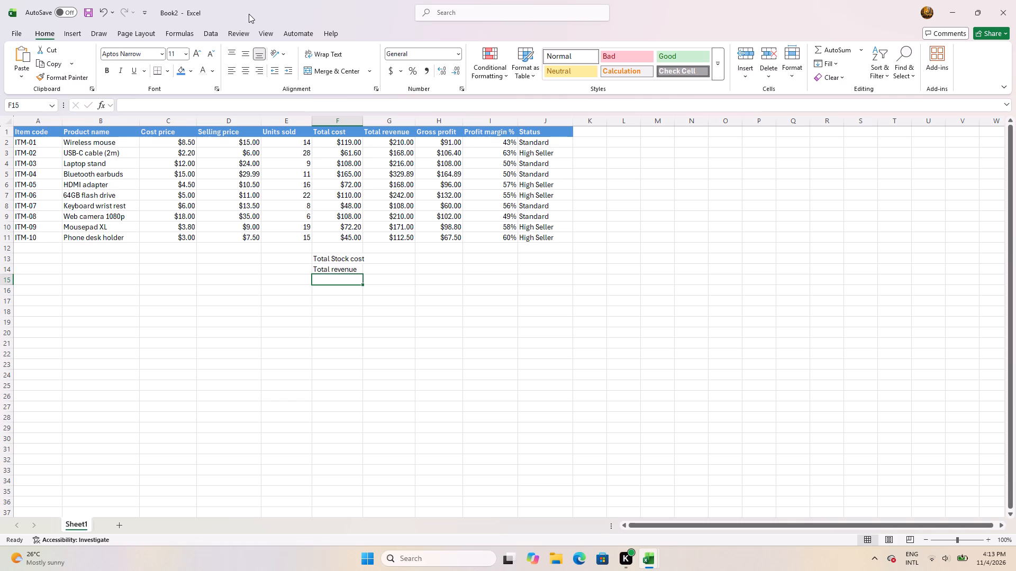
Enter the label "Total net profit" in cell F15.
{"action": "type", "text": "Tota"}
{"action": "type", "text": "l"}
{"action": "key", "text": "space"}
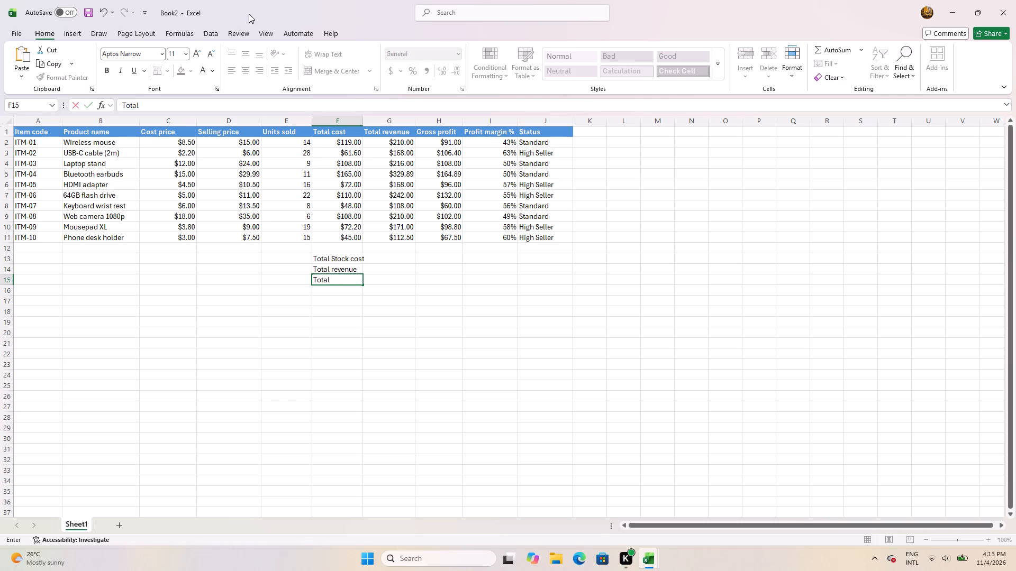
{"action": "type", "text": "net"}
{"action": "key", "text": "space"}
{"action": "type", "text": "profit"}
Widen column F slightly so the full Total Stock cost label fits.
{"action": "left_click", "coordinate": [352, 120]}
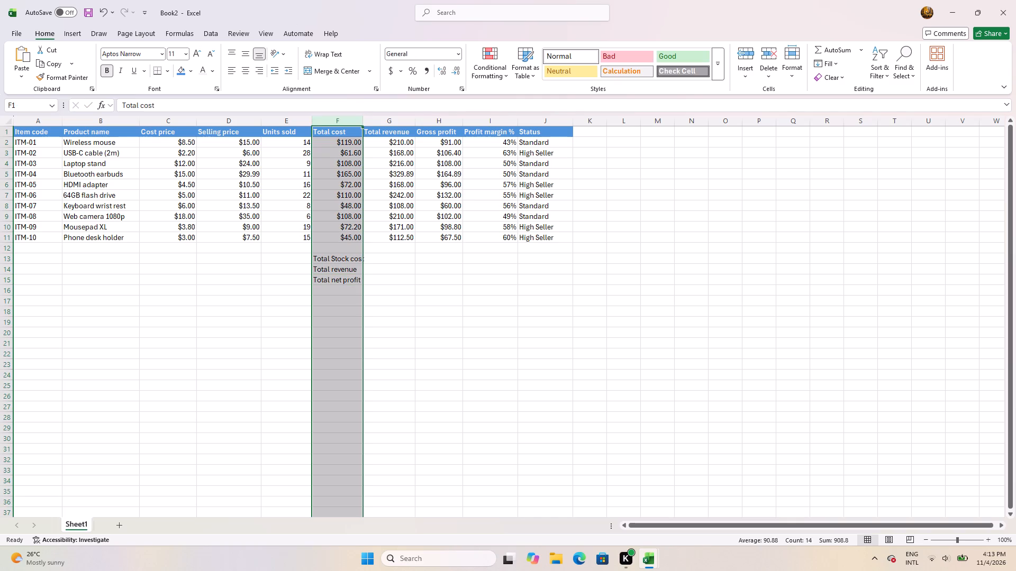
{"action": "left_click_drag", "start_coordinate": [364, 121], "coordinate": [370, 121]}
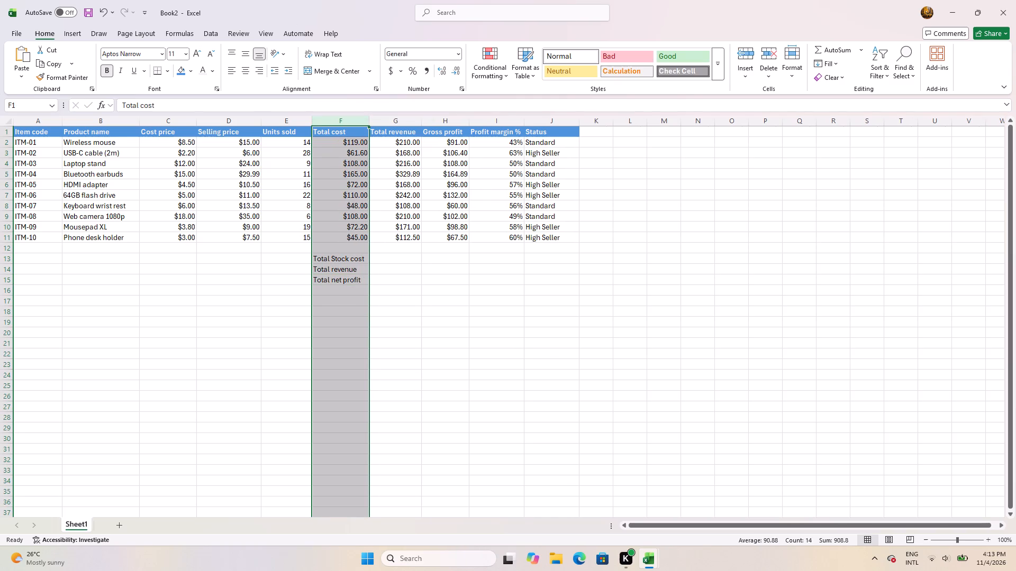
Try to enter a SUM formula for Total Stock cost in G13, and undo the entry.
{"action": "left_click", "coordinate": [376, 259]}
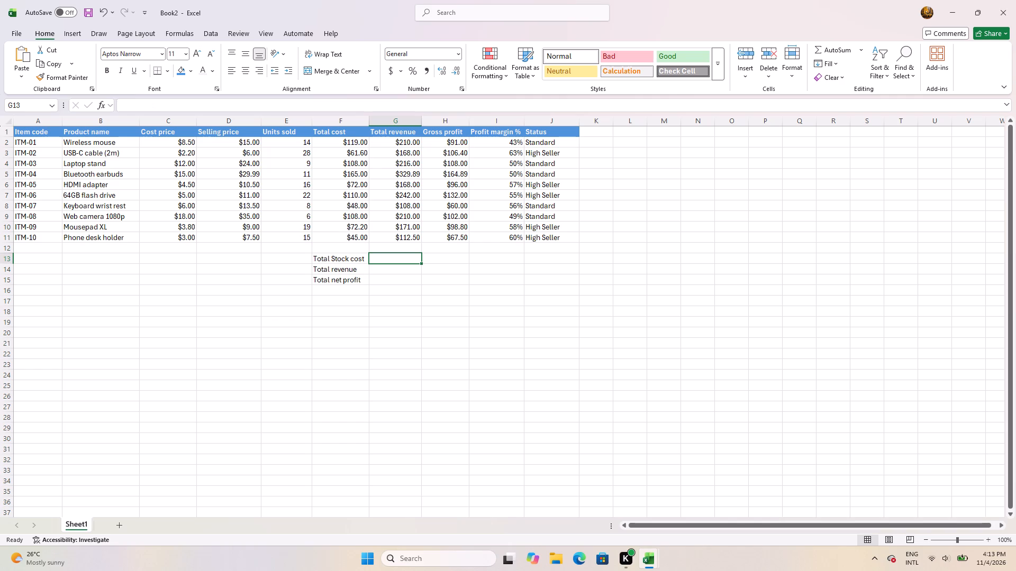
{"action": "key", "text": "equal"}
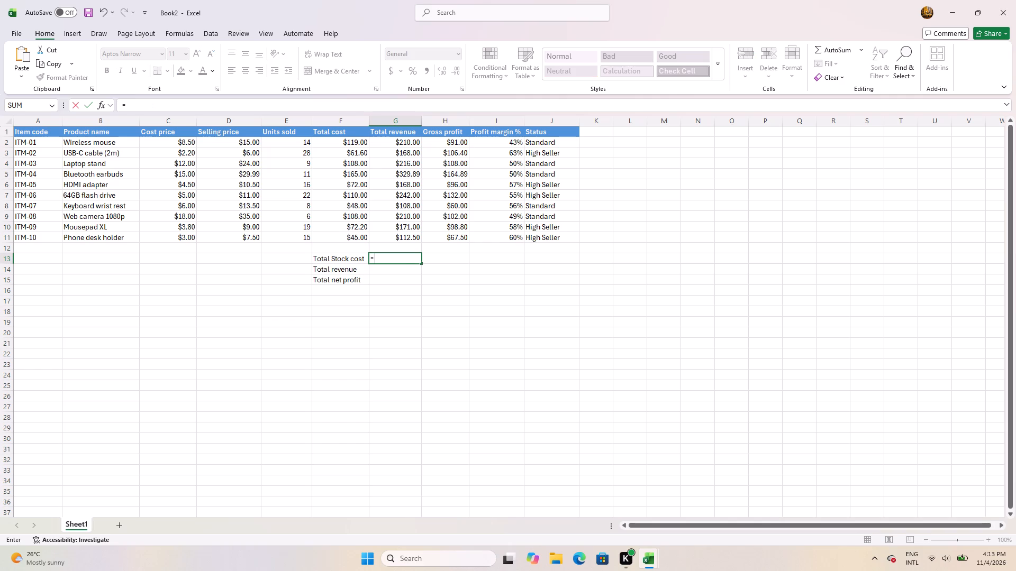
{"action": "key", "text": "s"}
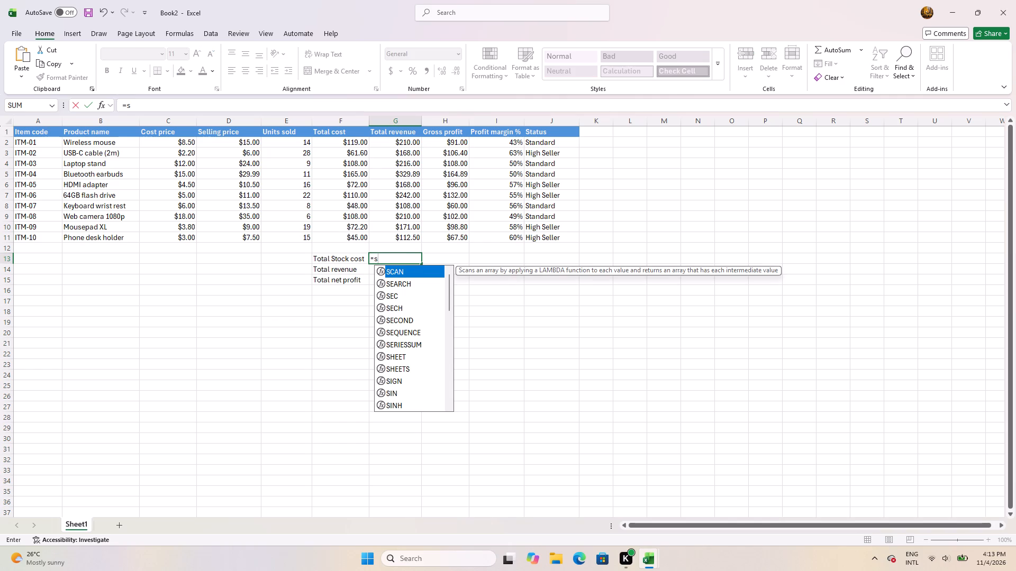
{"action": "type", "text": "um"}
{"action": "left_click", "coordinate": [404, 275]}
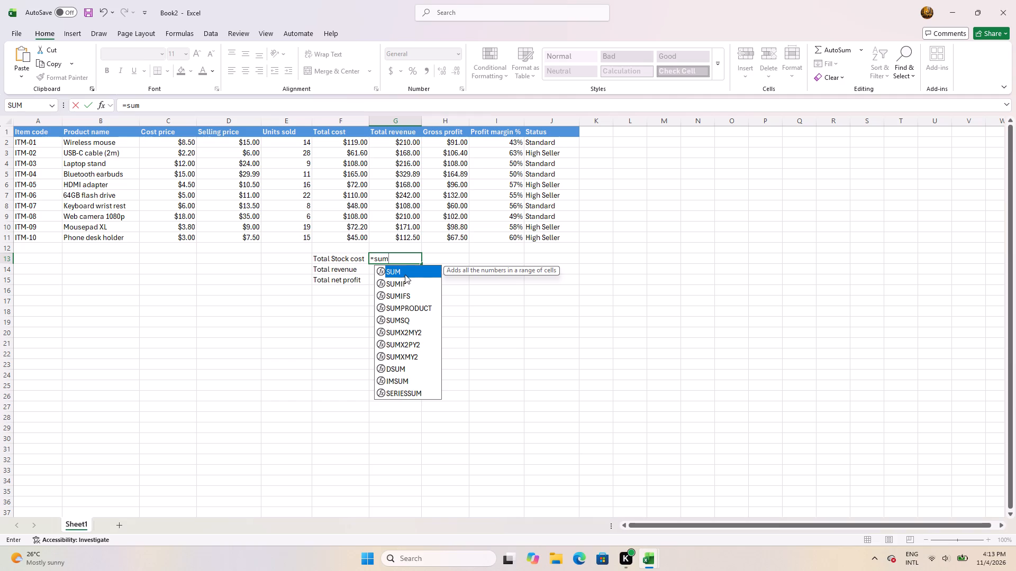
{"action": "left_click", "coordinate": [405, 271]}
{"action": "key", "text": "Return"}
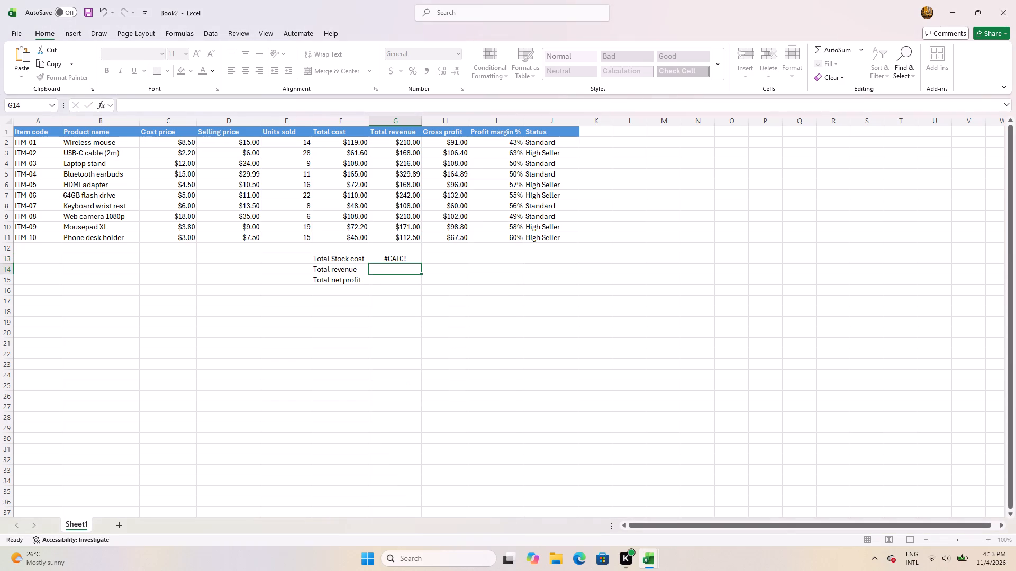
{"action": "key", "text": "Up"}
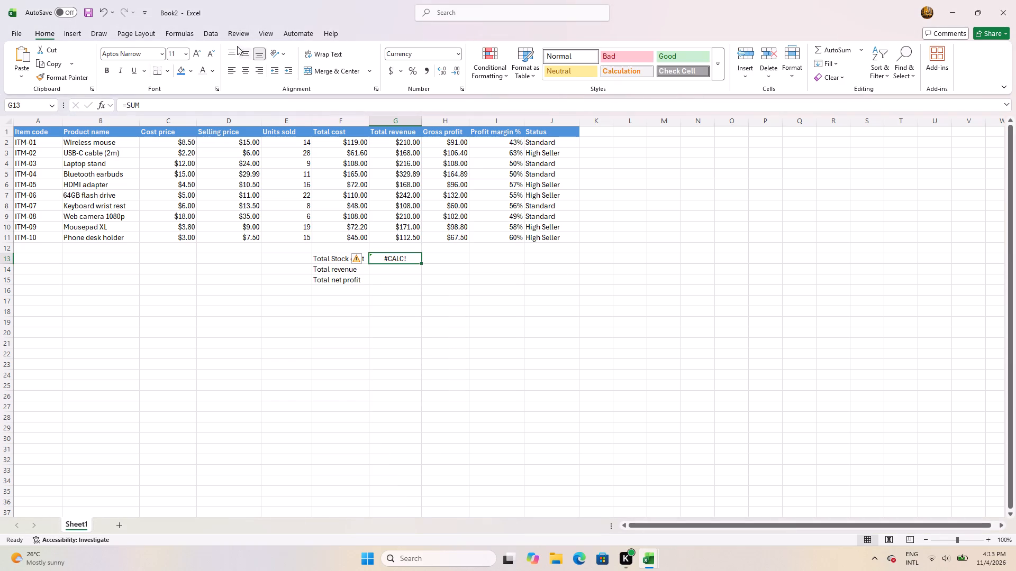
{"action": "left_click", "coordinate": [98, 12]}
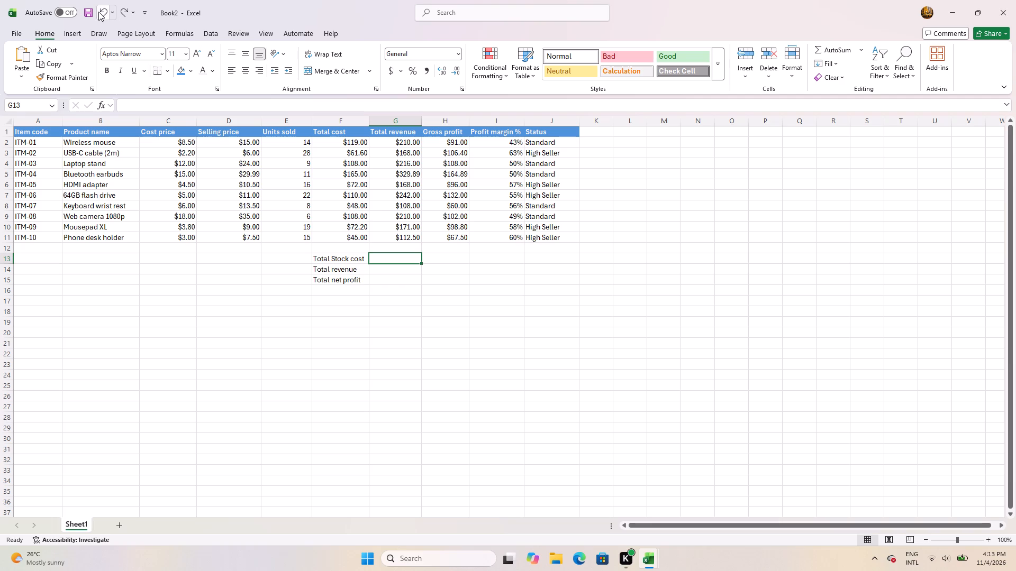
Enter the formula =SUM(F11:F11) in cell G13 for Total Stock cost.
{"action": "key", "text": "equal"}
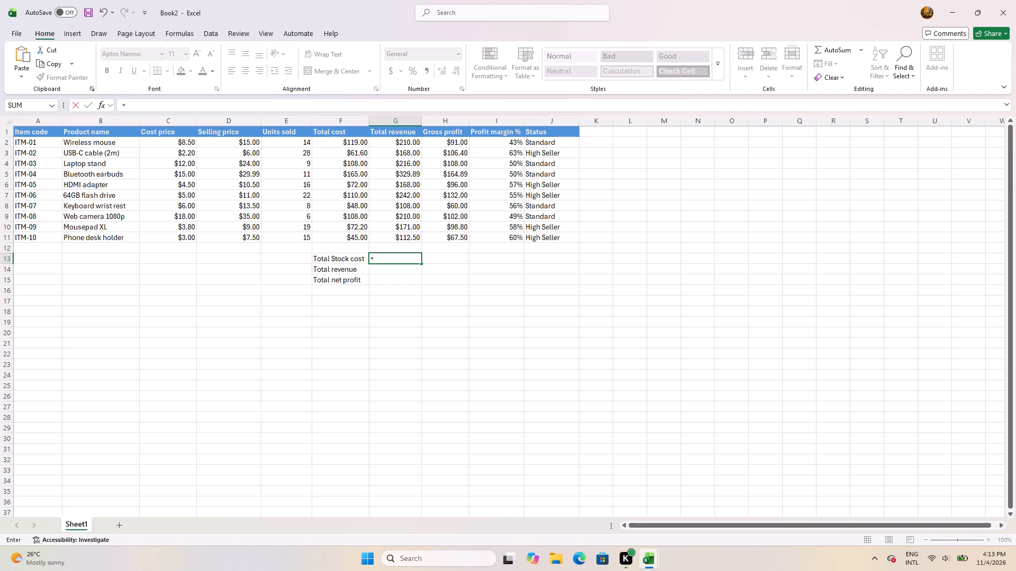
{"action": "type", "text": "sum"}
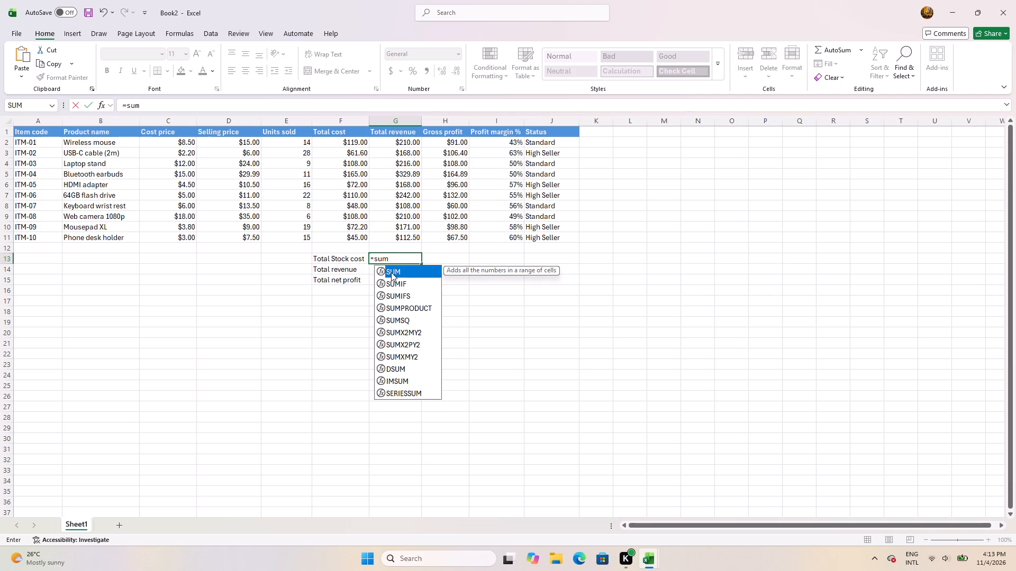
{"action": "left_click", "coordinate": [391, 272]}
{"action": "double_click", "coordinate": [391, 272]}
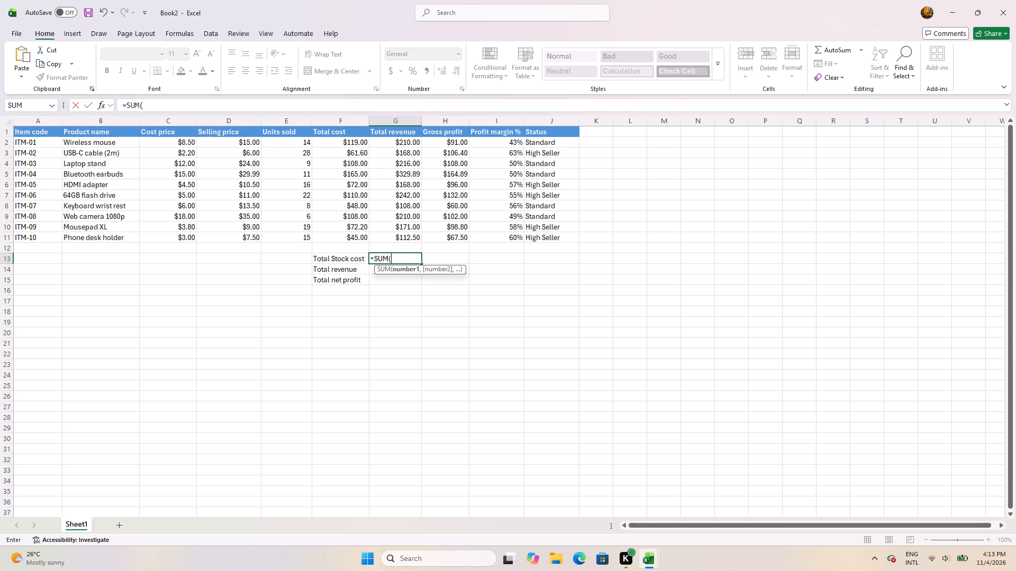
{"action": "type", "text": "F@"}
{"action": "key", "text": "shift+colon"}
{"action": "type", "text": "F!"}
{"action": "key", "text": "shift+BackSpace"}
{"action": "type", "text": "11"}
{"action": "key", "text": "shift+parenright"}
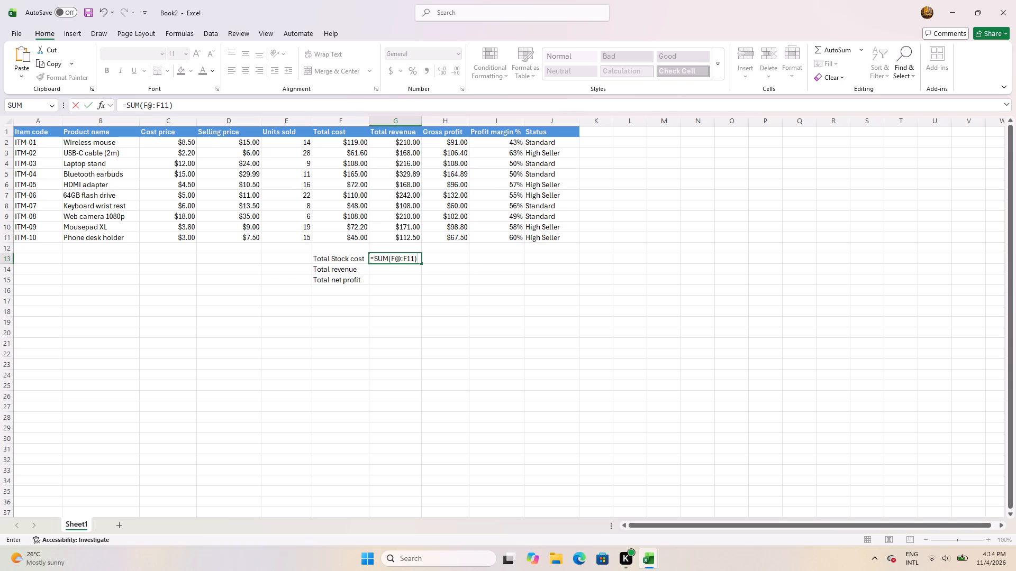
{"action": "key", "text": "Return"}
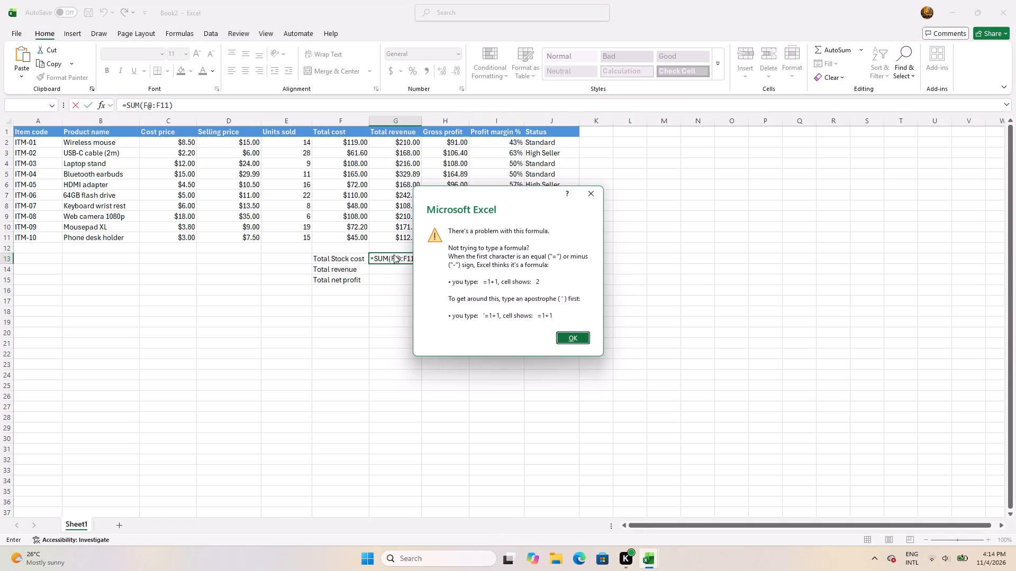
{"action": "left_click", "coordinate": [575, 341]}
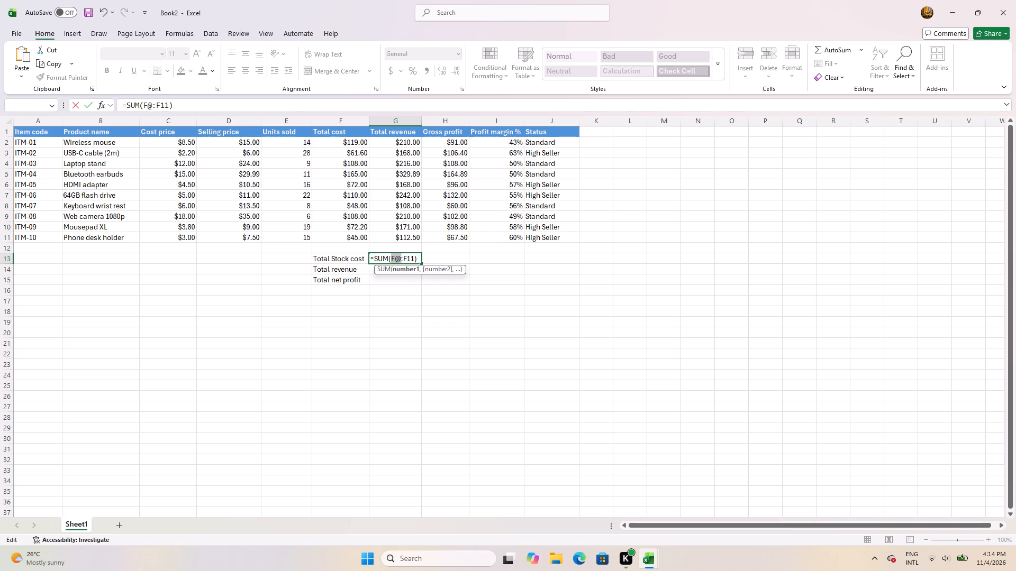
{"action": "key", "text": "BackSpace"}
{"action": "key", "text": "shift+f"}
{"action": "type", "text": "11"}
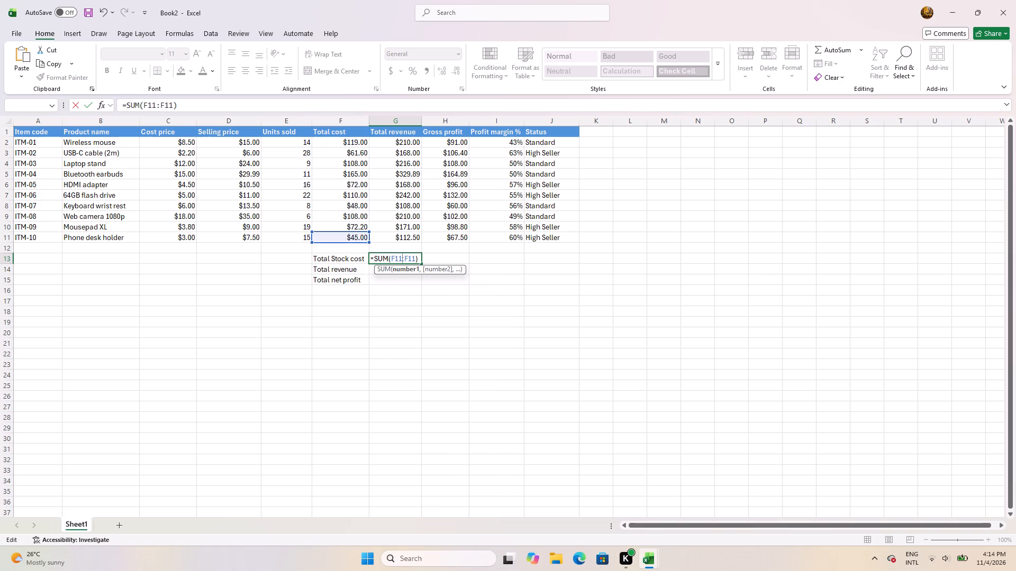
{"action": "key", "text": "Return"}
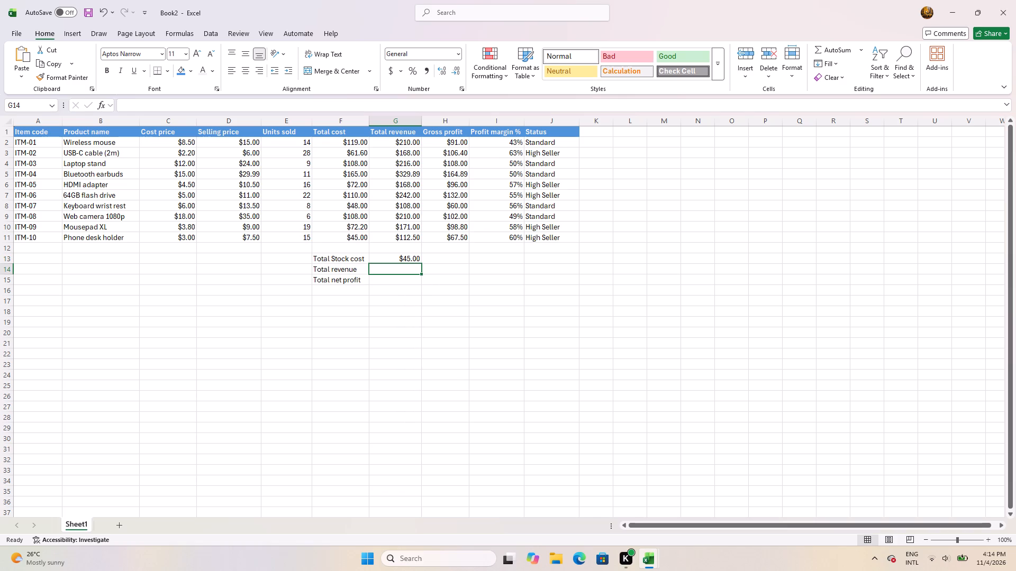
Enter the formula =SUM(G2:G11) in cell G14 for Total revenue.
{"action": "key", "text": "equal"}
{"action": "type", "text": "sum"}
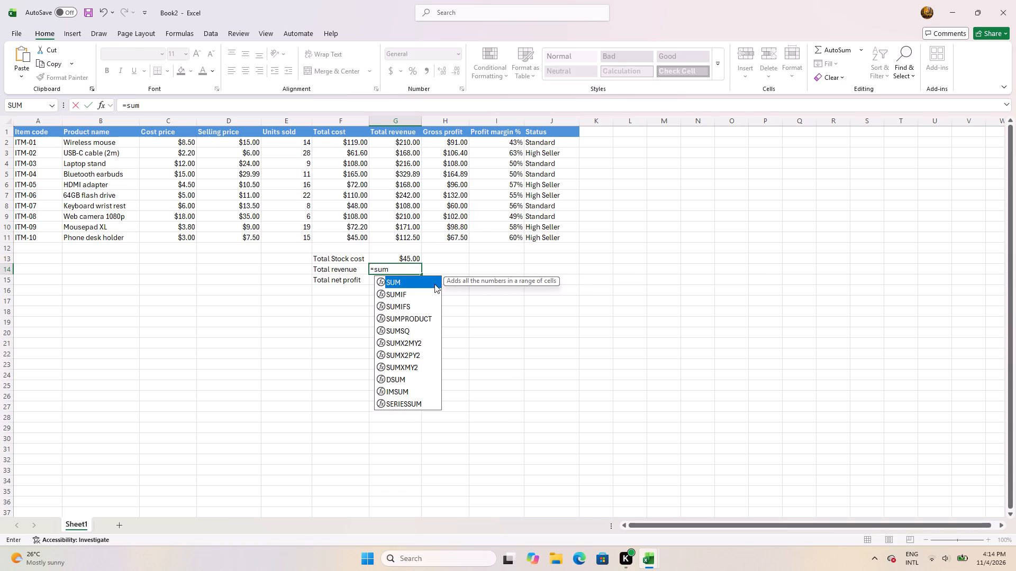
{"action": "double_click", "coordinate": [434, 284]}
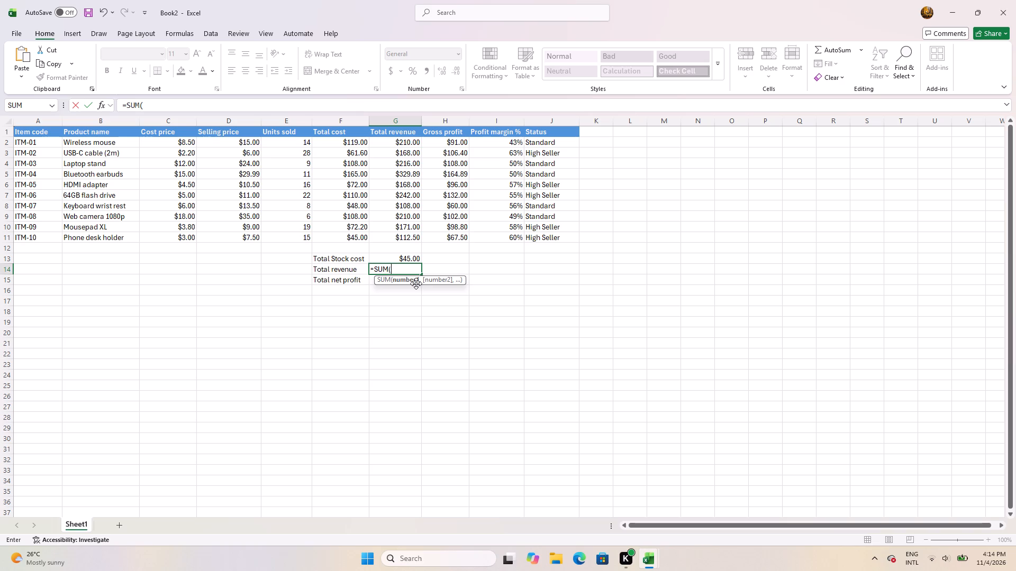
{"action": "type", "text": "G2"}
{"action": "key", "text": "shift+colon"}
{"action": "type", "text": "G11"}
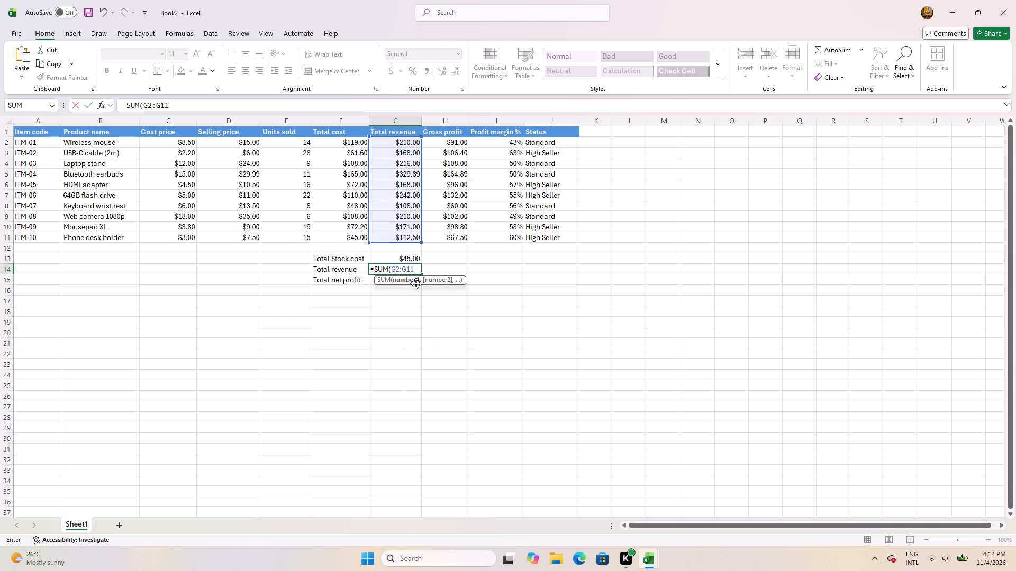
{"action": "key", "text": "shift+parenright"}
{"action": "key", "text": "Return"}
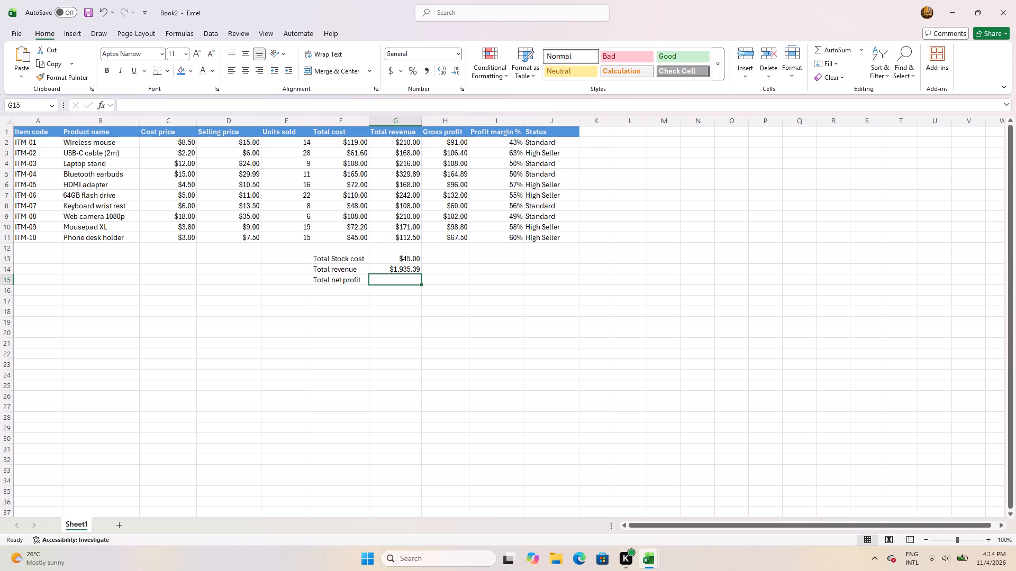
Enter the formula =SUM(H2:H11) in cell G15 for Total net profit.
{"action": "type", "text": "=som"}
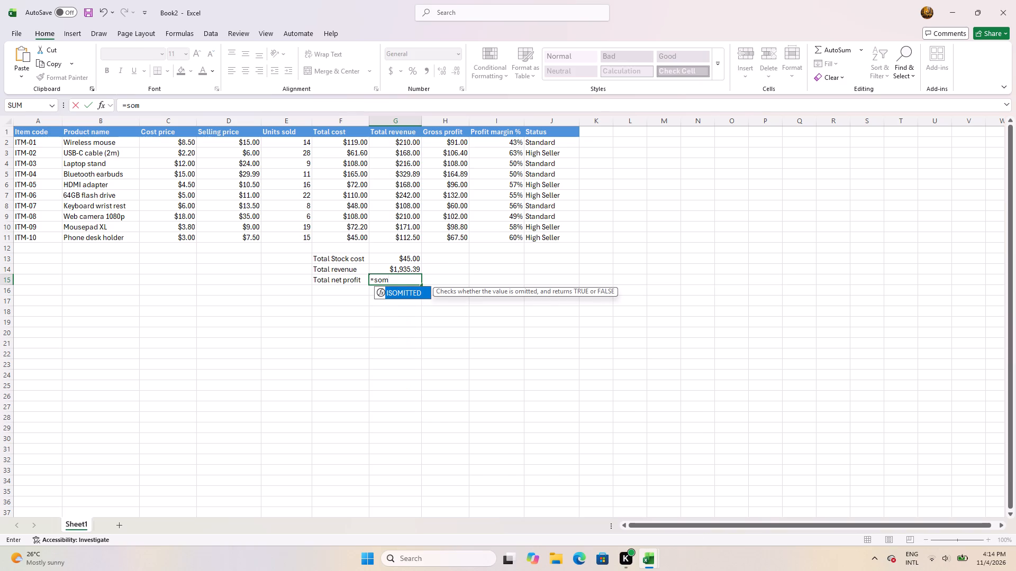
{"action": "key", "text": "BackSpace"}
{"action": "key", "text": "BackSpace"}
{"action": "key", "text": "u"}
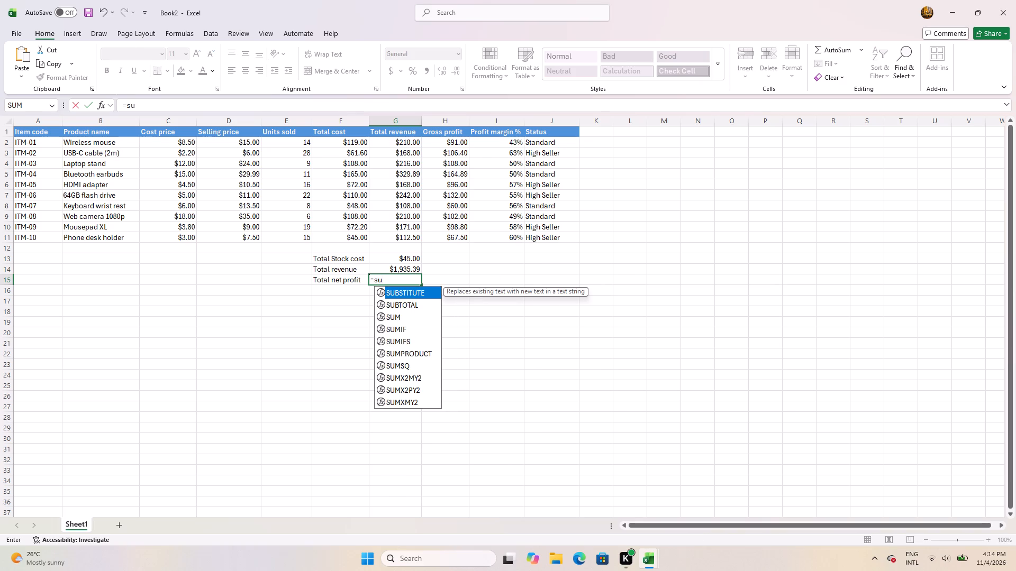
{"action": "double_click", "coordinate": [393, 317]}
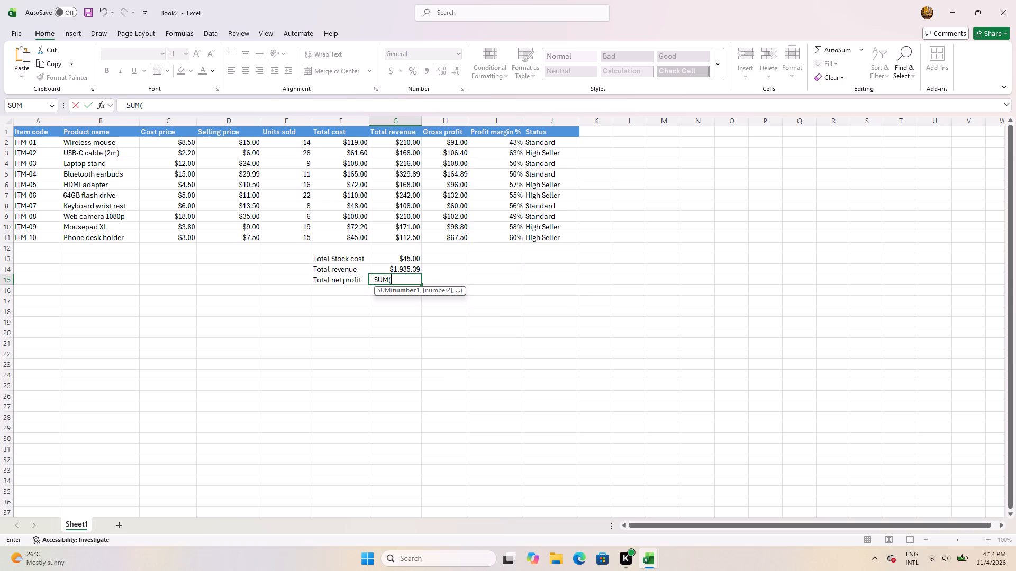
{"action": "type", "text": "H2"}
{"action": "key", "text": "shift+colon"}
{"action": "type", "text": "H11"}
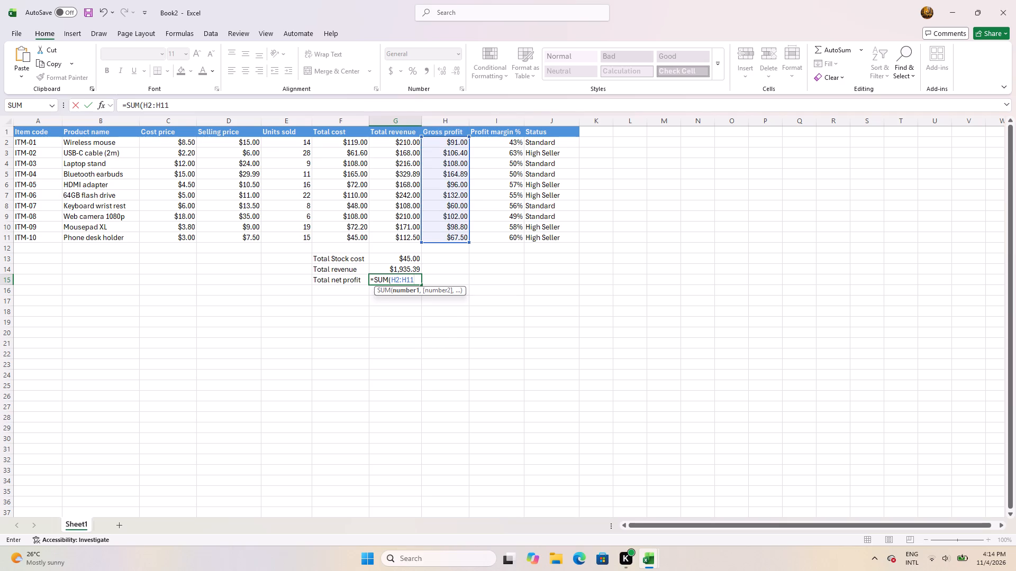
{"action": "key", "text": "shift+parenright"}
{"action": "key", "text": "Return"}
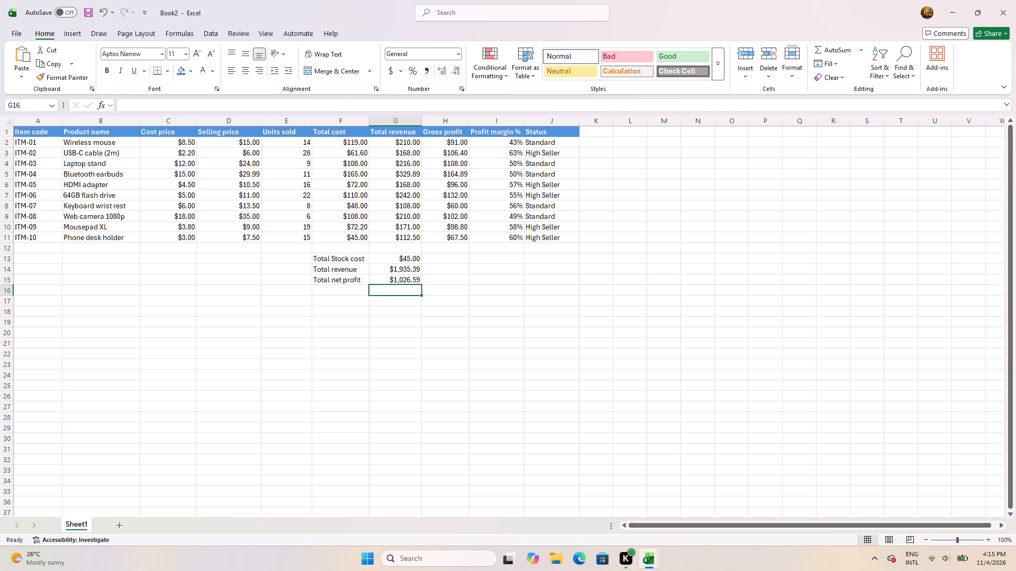
Apply the currency number format to the three summary totals in G13:G15.
{"action": "left_click_drag", "start_coordinate": [402, 259], "coordinate": [400, 283]}
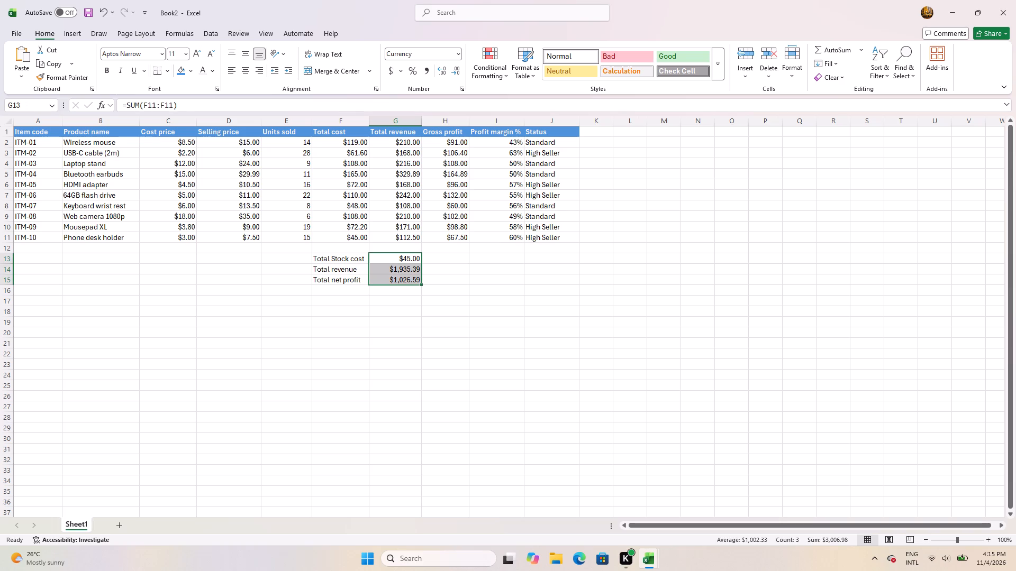
{"action": "key", "text": "ctrl+shift+4"}
{"action": "left_click", "coordinate": [451, 260]}
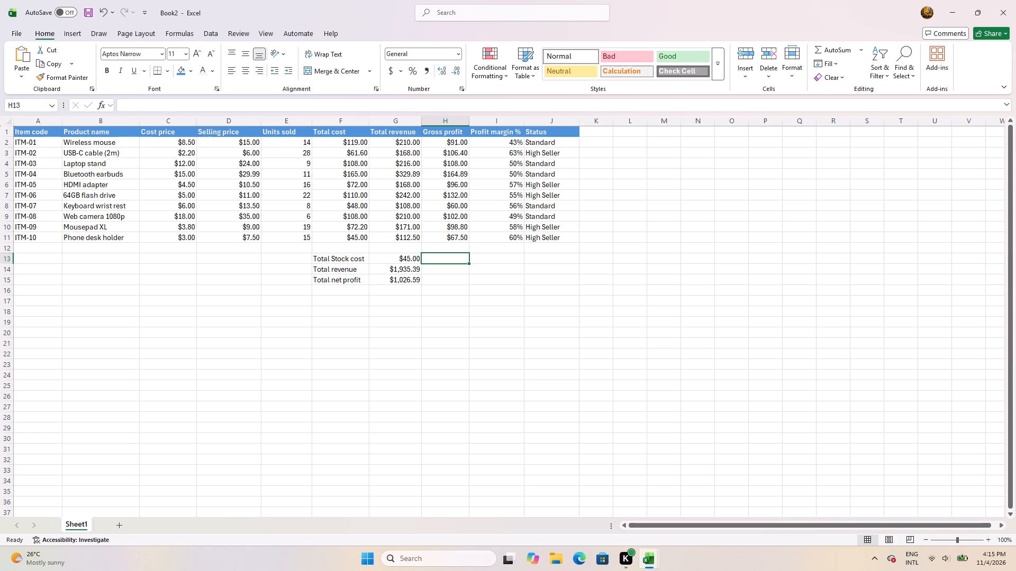
Make the three summary totals in G13:G15 bold.
{"action": "left_click_drag", "start_coordinate": [398, 257], "coordinate": [401, 278]}
{"action": "left_click", "coordinate": [105, 70]}
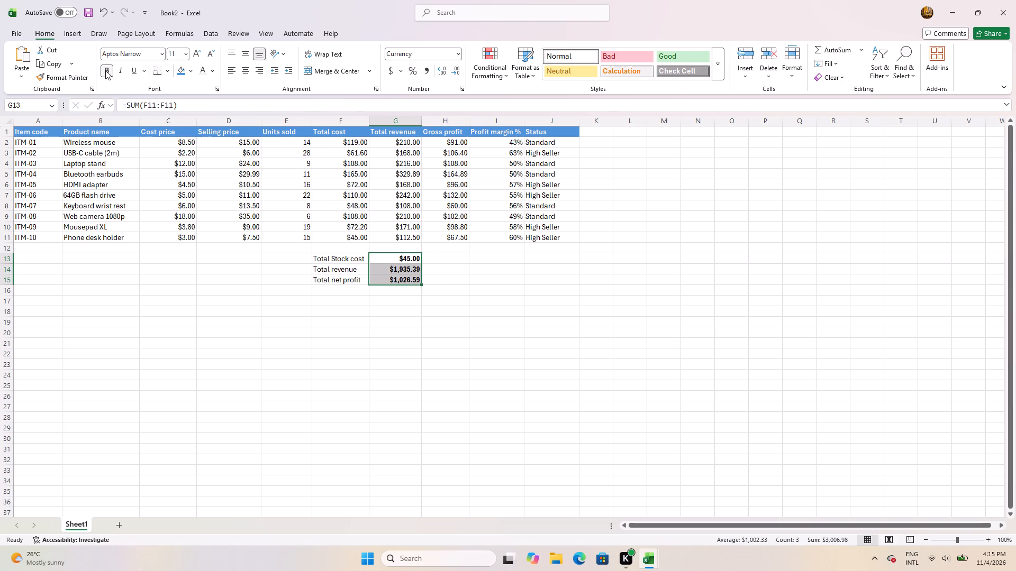
{"action": "left_click", "coordinate": [504, 265]}
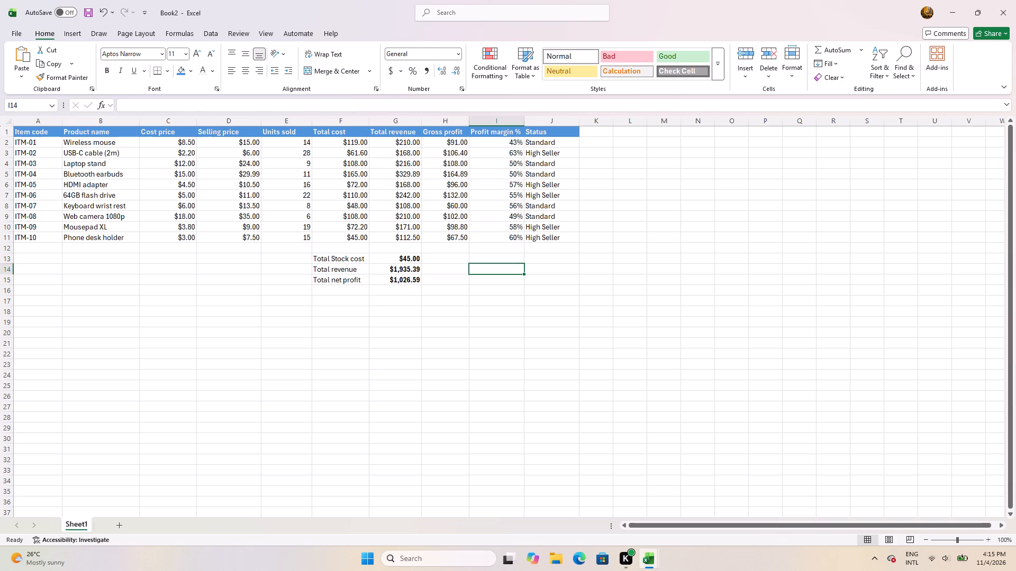
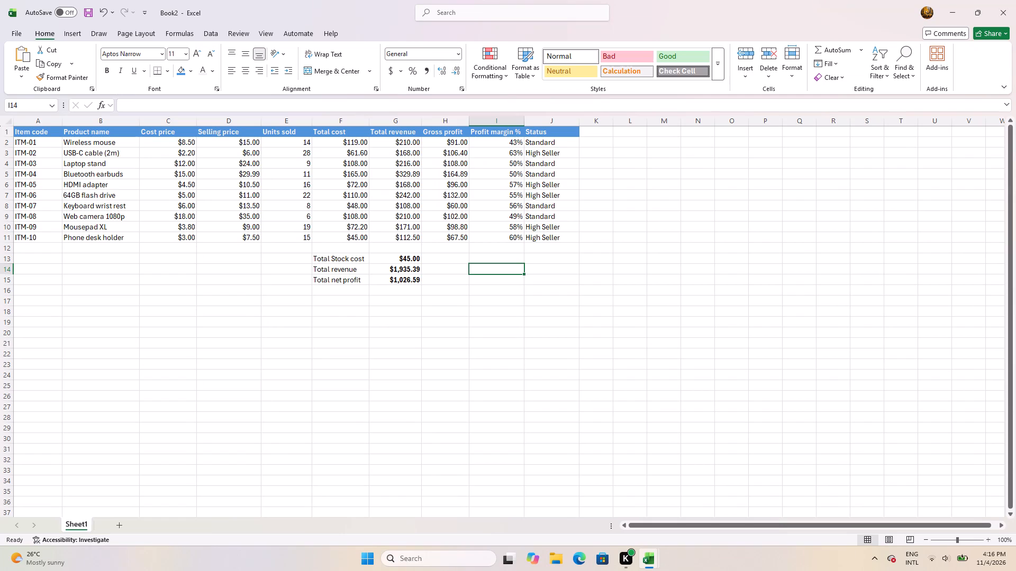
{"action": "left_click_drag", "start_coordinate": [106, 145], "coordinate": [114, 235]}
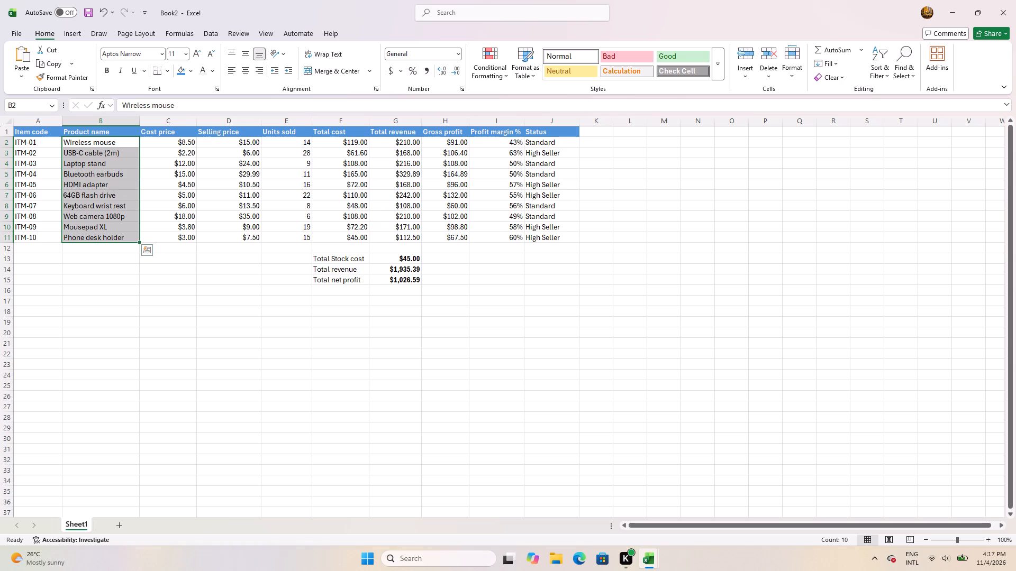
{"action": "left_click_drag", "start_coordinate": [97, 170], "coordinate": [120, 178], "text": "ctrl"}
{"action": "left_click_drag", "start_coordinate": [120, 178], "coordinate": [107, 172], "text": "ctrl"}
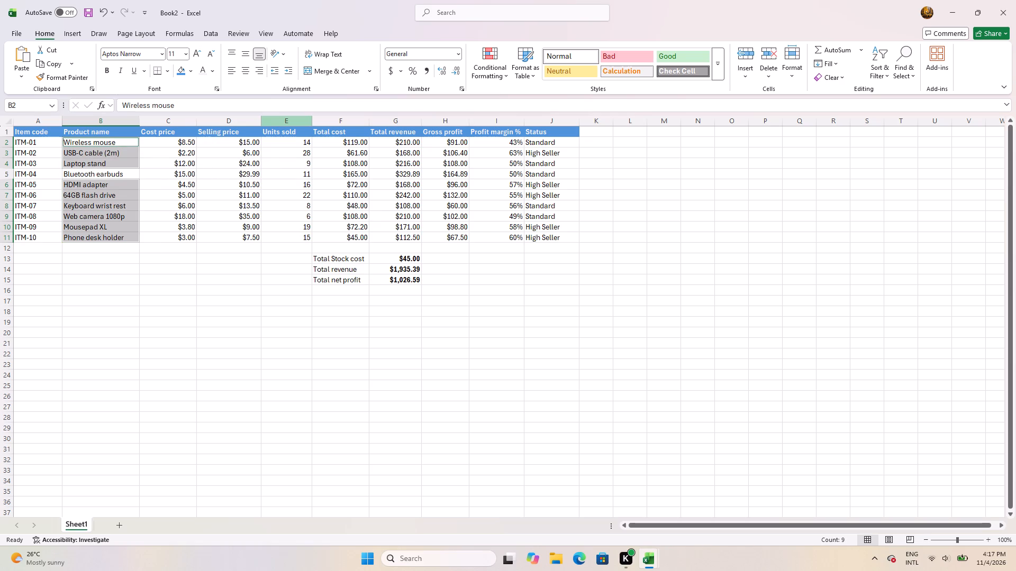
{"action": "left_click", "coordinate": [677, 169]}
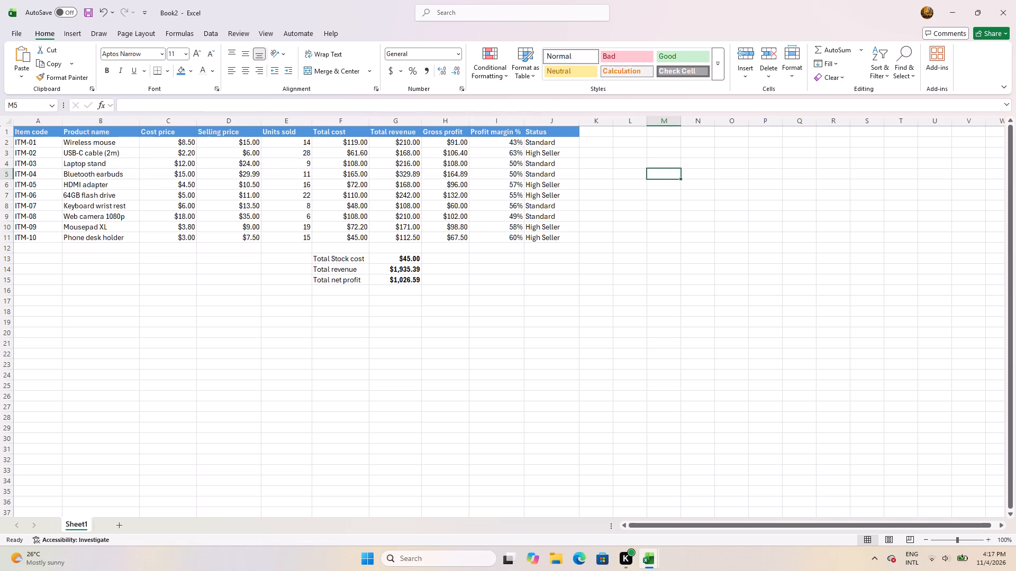
Select the product names from Wireless mouse to Phone desk holder in cells B2:B11.
{"action": "left_click_drag", "start_coordinate": [94, 144], "coordinate": [101, 238], "text": "ctrl"}
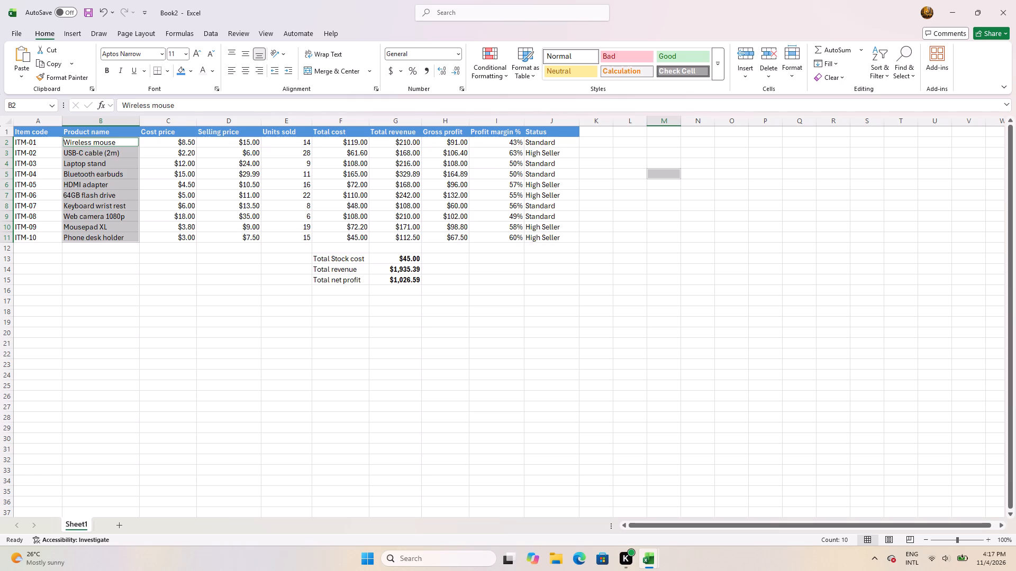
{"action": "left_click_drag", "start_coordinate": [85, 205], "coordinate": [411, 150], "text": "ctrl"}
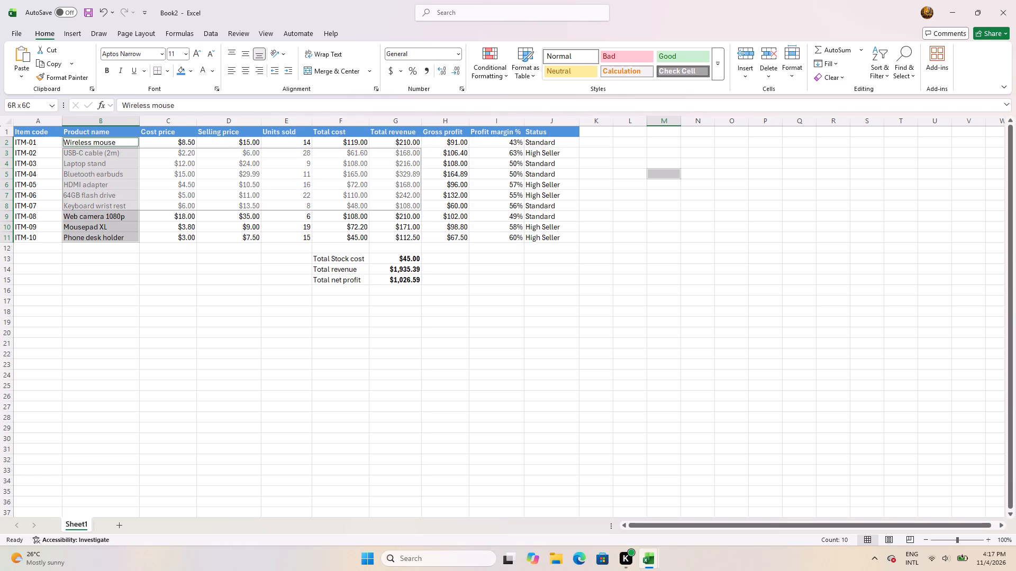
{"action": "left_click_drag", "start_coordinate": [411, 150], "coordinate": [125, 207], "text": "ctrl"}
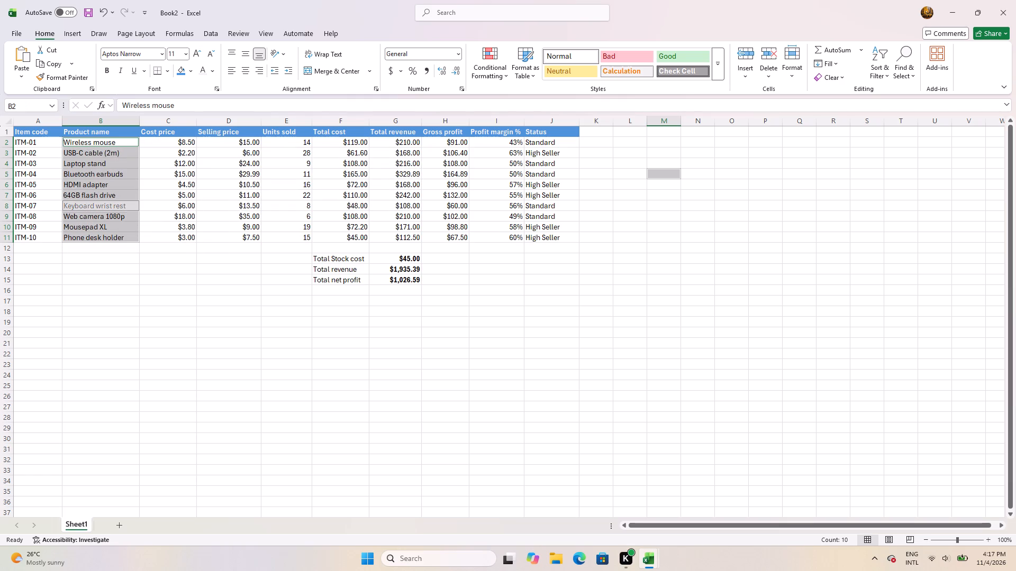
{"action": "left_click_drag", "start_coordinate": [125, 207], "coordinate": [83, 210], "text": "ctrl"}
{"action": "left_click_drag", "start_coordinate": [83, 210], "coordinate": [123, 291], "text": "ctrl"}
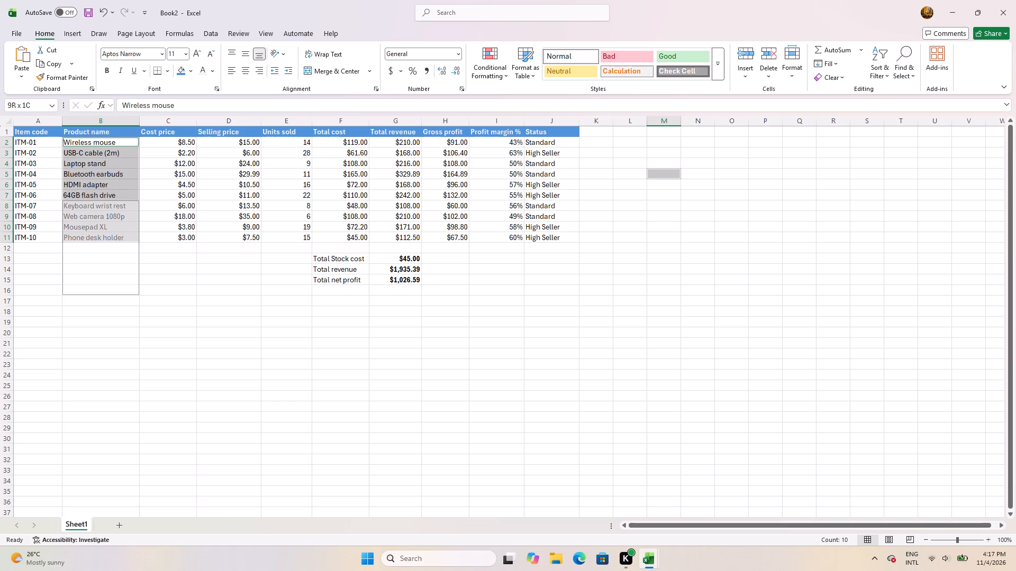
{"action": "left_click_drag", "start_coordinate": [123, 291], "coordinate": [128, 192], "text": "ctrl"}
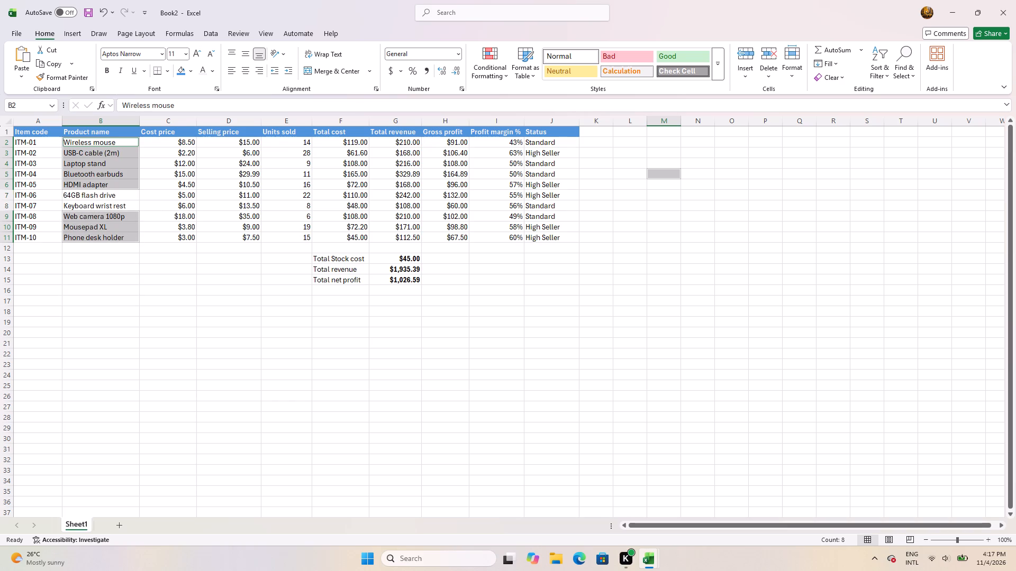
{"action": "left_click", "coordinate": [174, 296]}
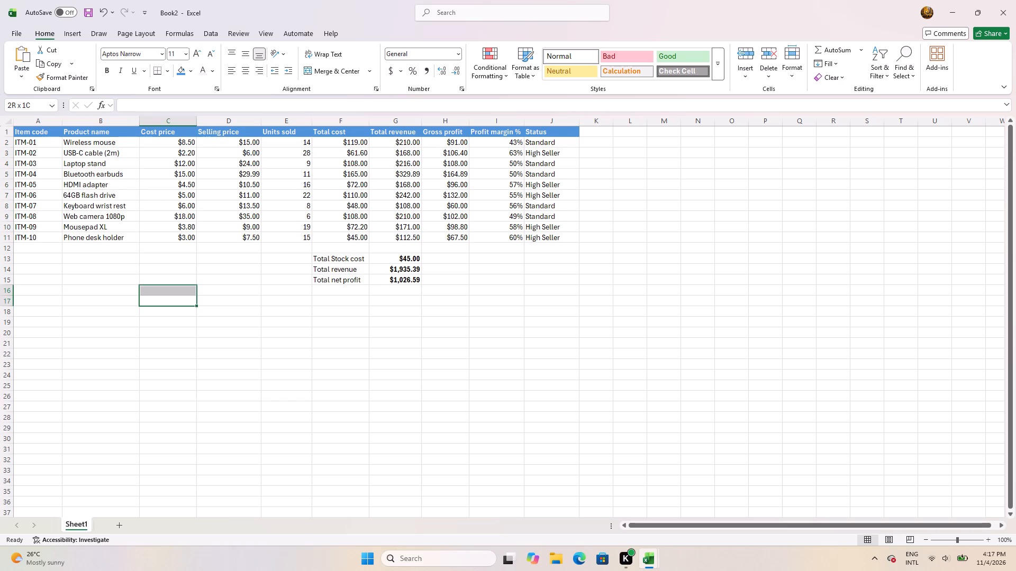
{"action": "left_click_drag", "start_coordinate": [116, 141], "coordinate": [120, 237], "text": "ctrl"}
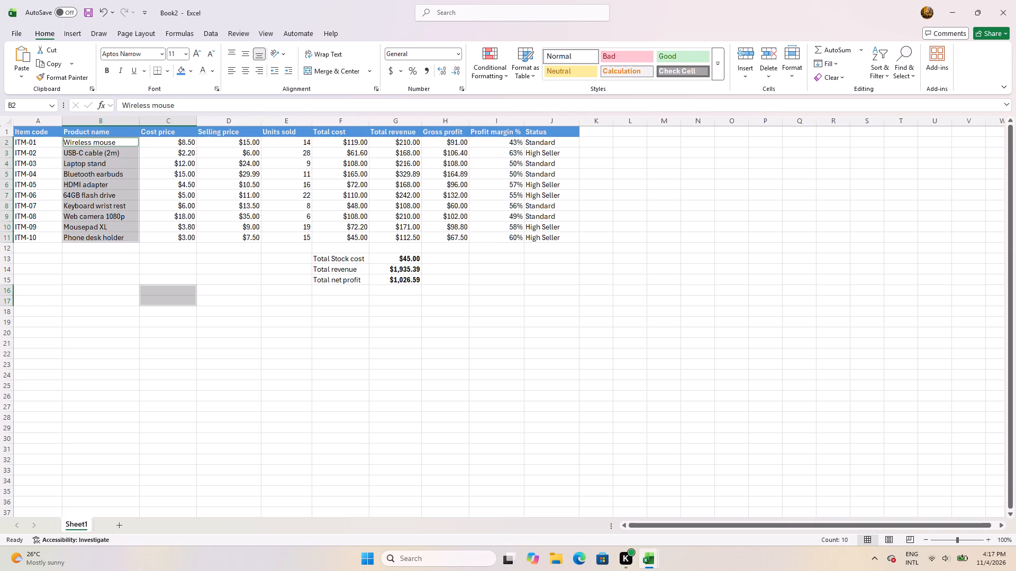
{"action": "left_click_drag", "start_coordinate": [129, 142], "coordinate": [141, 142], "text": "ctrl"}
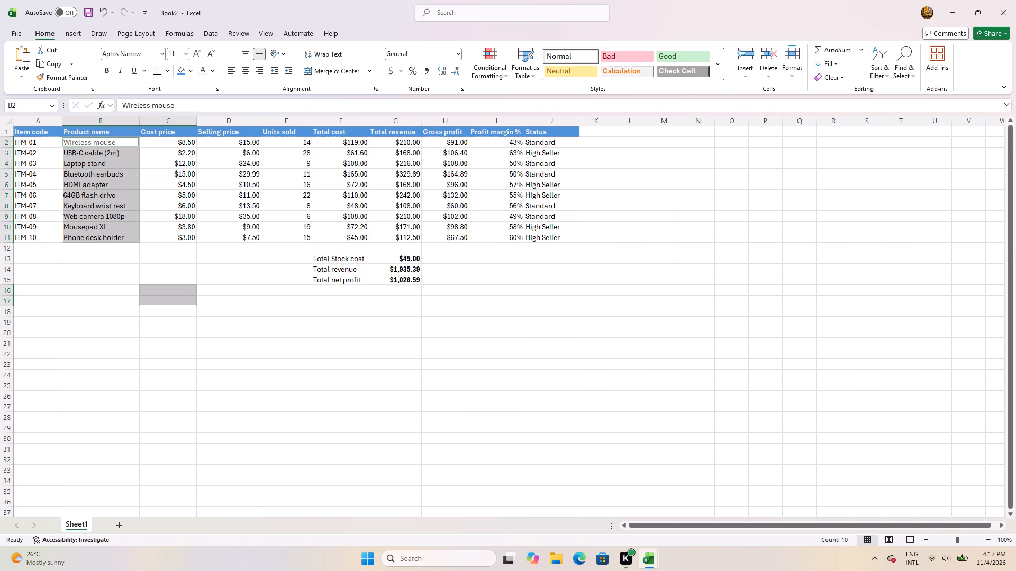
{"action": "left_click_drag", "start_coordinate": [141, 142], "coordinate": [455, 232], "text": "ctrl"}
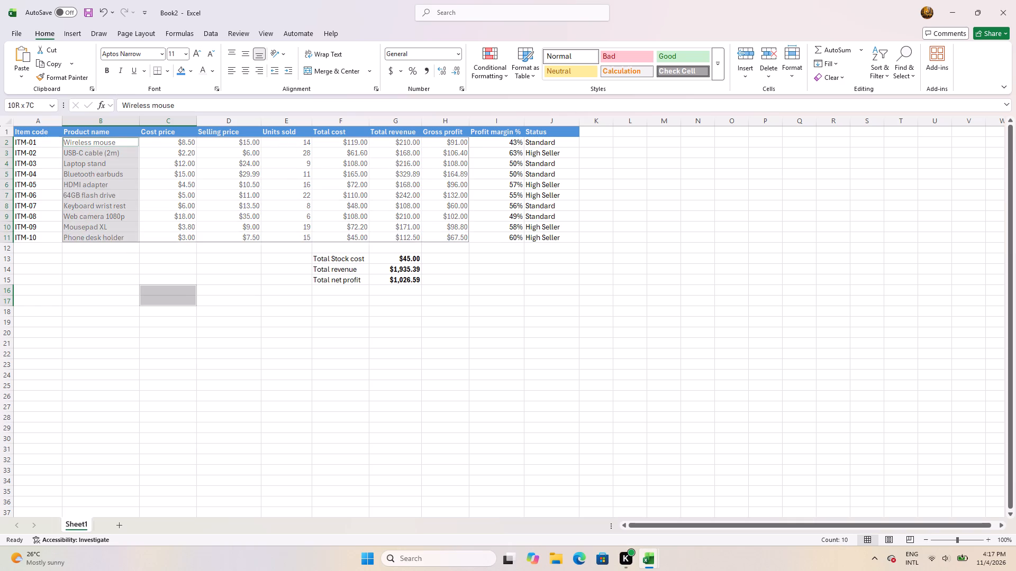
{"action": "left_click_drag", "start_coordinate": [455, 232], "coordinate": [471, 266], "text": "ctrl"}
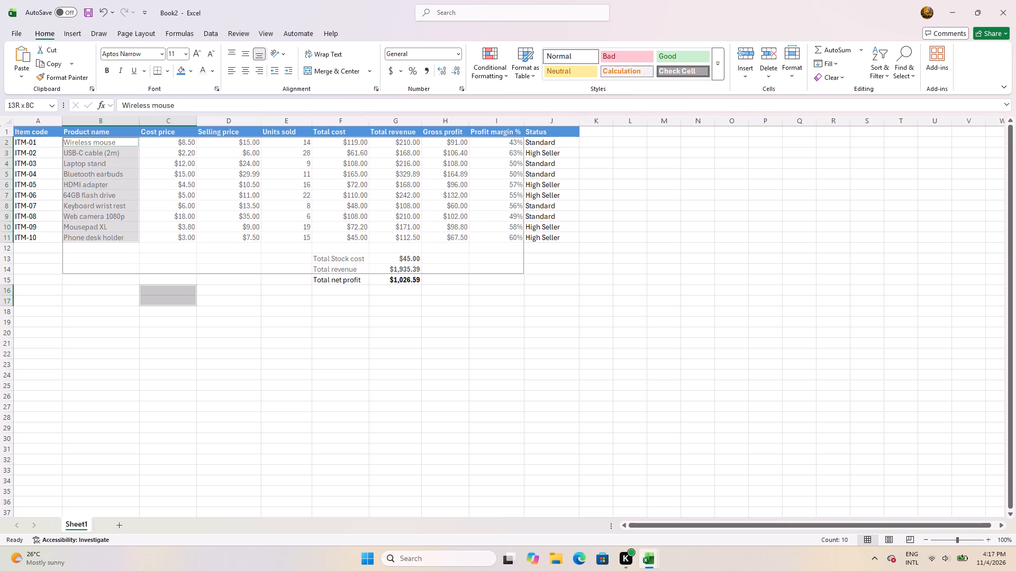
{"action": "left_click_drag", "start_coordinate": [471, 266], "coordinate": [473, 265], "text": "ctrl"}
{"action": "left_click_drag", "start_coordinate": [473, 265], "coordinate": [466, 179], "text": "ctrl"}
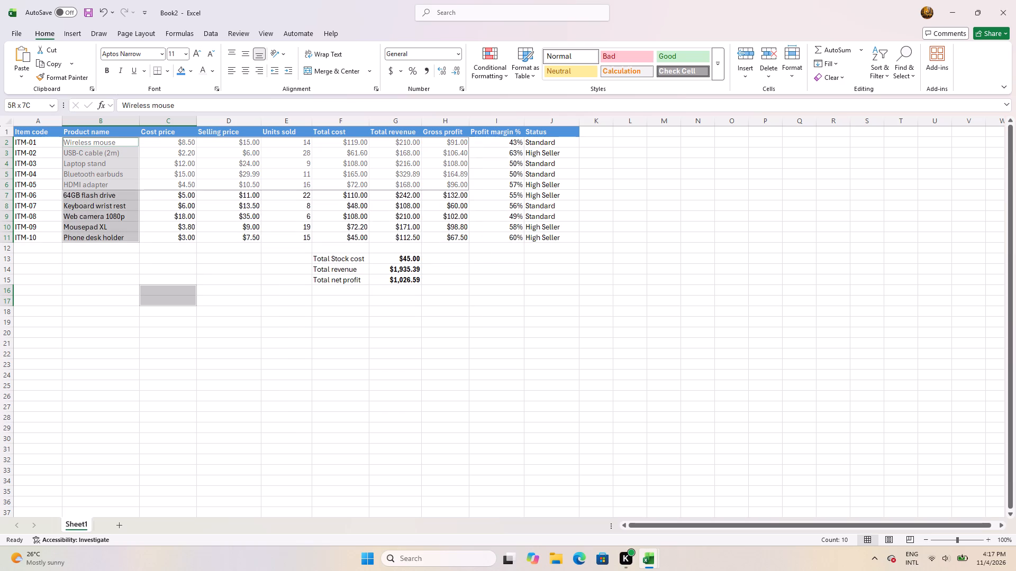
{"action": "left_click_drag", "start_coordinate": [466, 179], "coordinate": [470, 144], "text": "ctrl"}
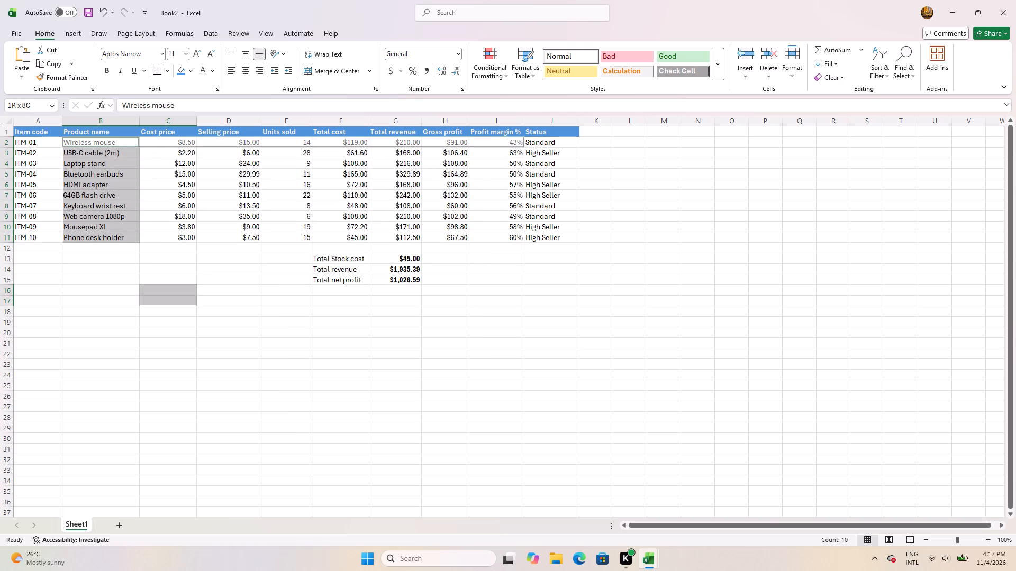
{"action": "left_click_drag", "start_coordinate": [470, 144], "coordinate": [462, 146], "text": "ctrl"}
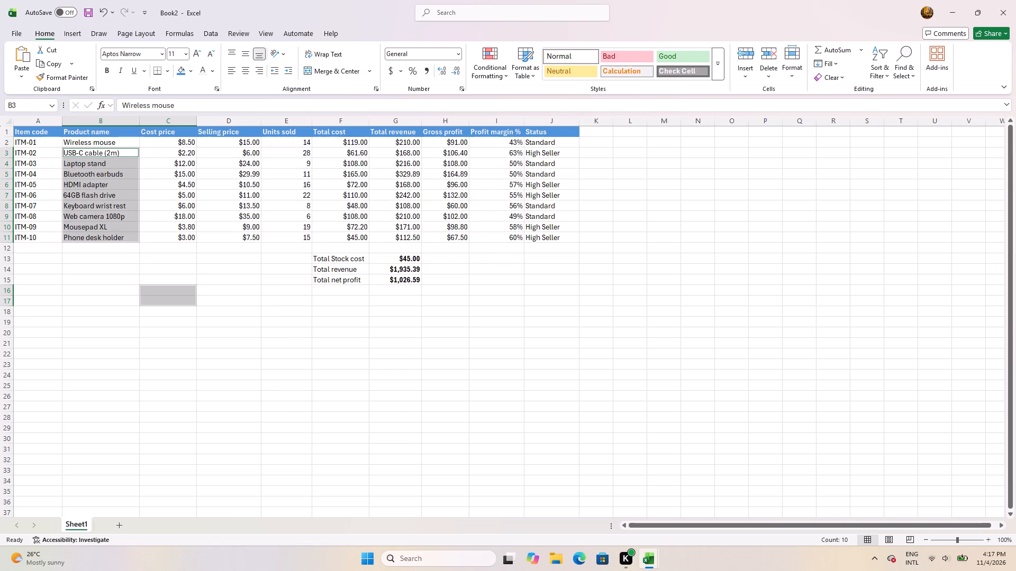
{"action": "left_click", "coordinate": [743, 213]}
Insert a recommended Clustered Bar chart from the product names in B2:B11 and the gross profits in H2:H11.
{"action": "left_click_drag", "start_coordinate": [93, 142], "coordinate": [94, 142]}
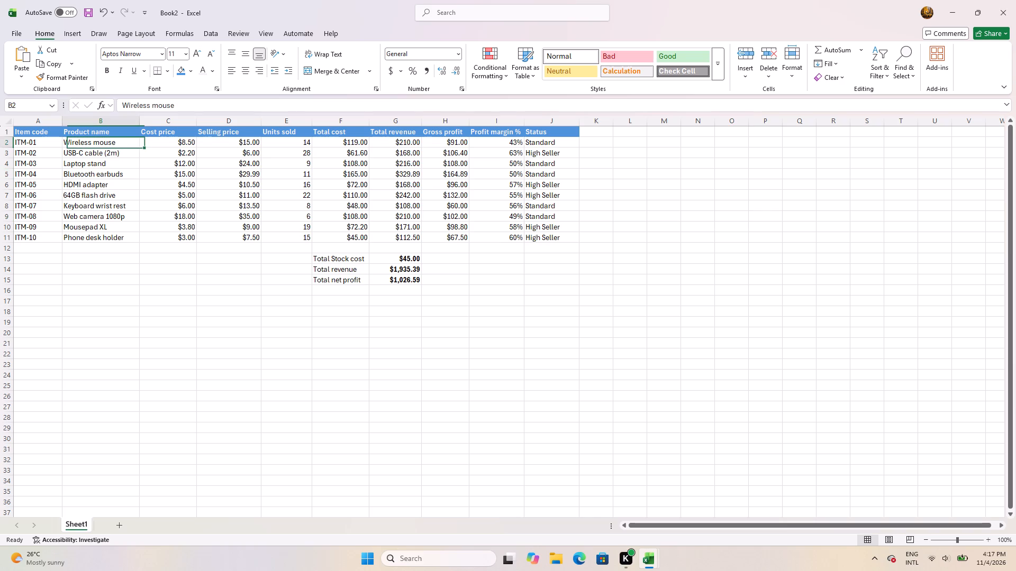
{"action": "left_click_drag", "start_coordinate": [94, 142], "coordinate": [106, 236]}
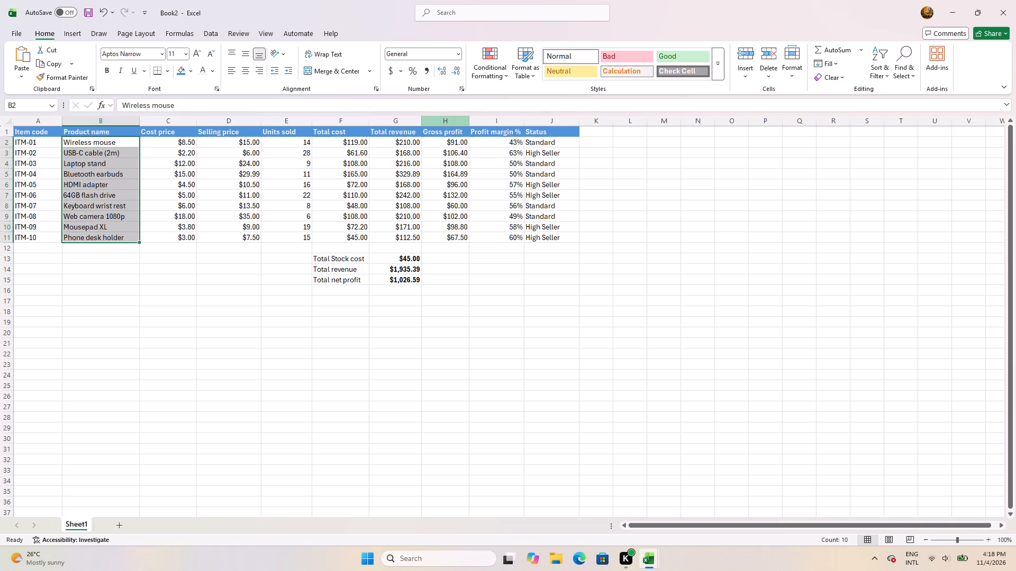
{"action": "left_click_drag", "start_coordinate": [449, 140], "coordinate": [457, 241], "text": "ctrl"}
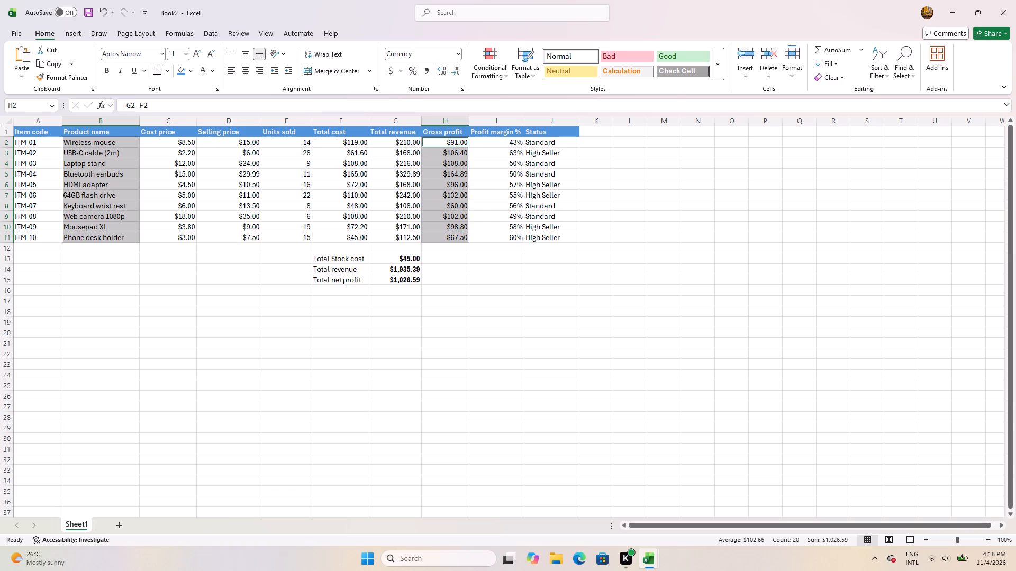
{"action": "left_click", "coordinate": [70, 28]}
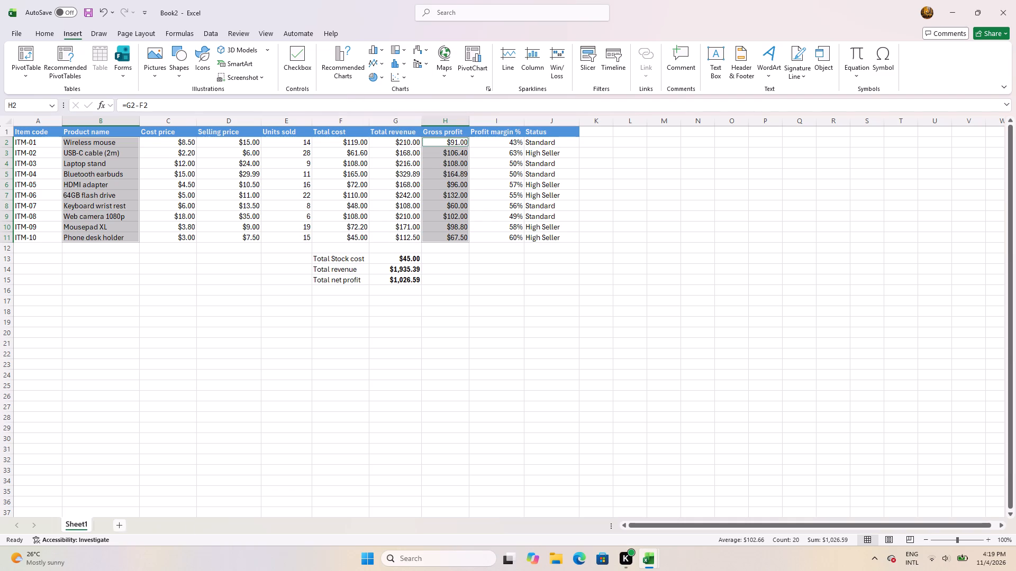
{"action": "left_click", "coordinate": [342, 59]}
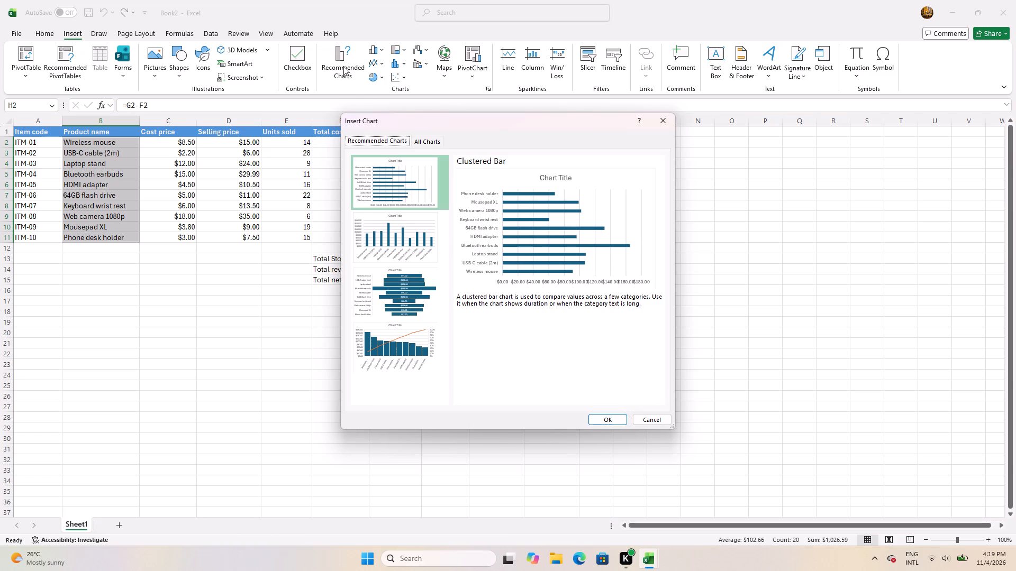
{"action": "left_click", "coordinate": [375, 66]}
{"action": "left_click", "coordinate": [373, 61]}
{"action": "left_click", "coordinate": [658, 123]}
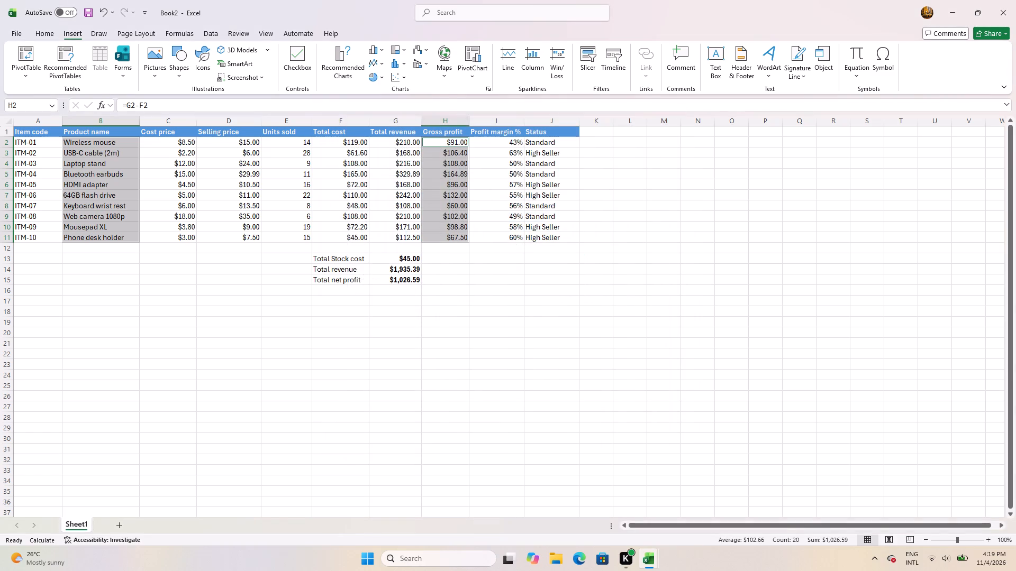
{"action": "left_click", "coordinate": [371, 67]}
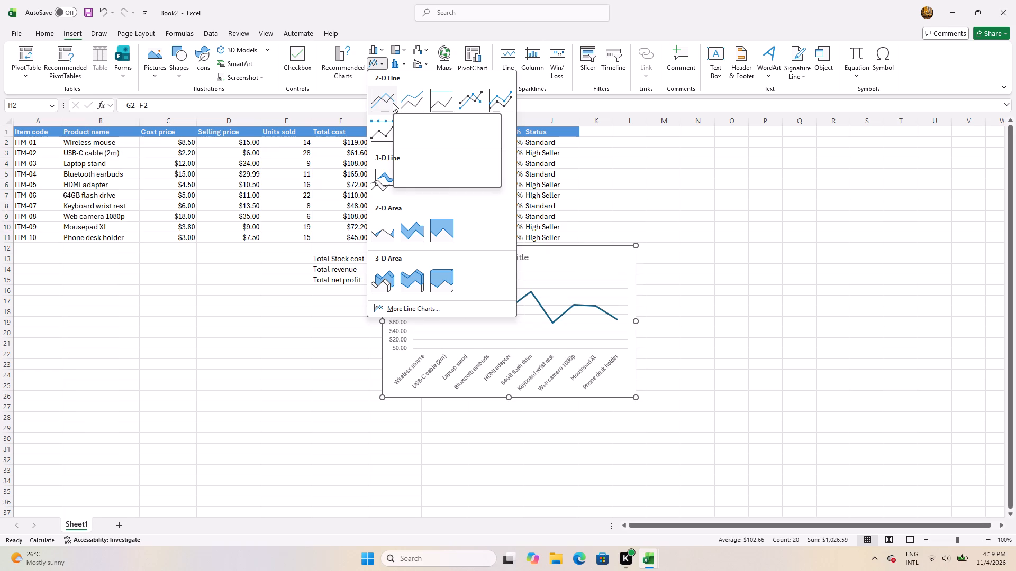
{"action": "left_click", "coordinate": [356, 66]}
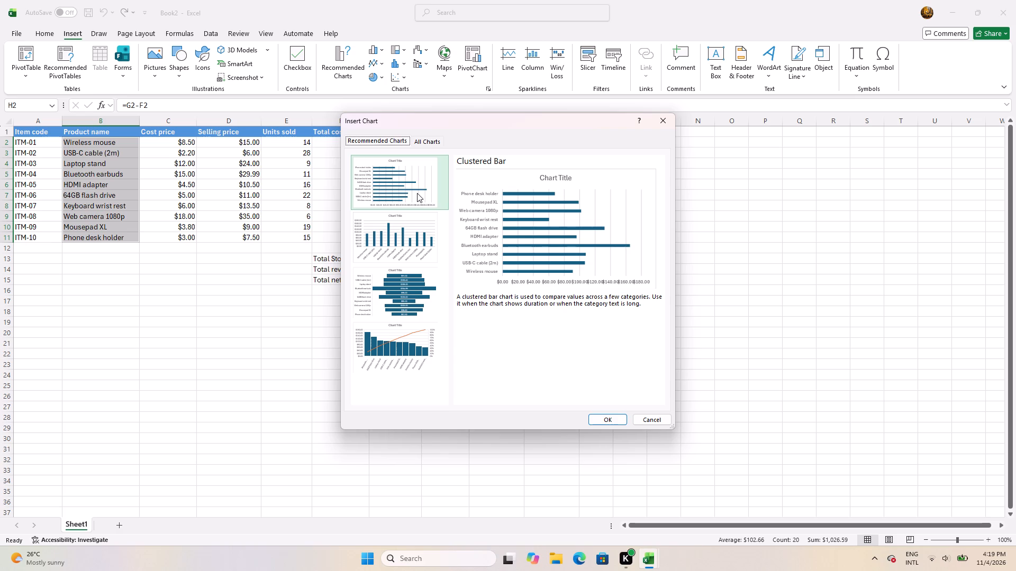
{"action": "left_click", "coordinate": [608, 420]}
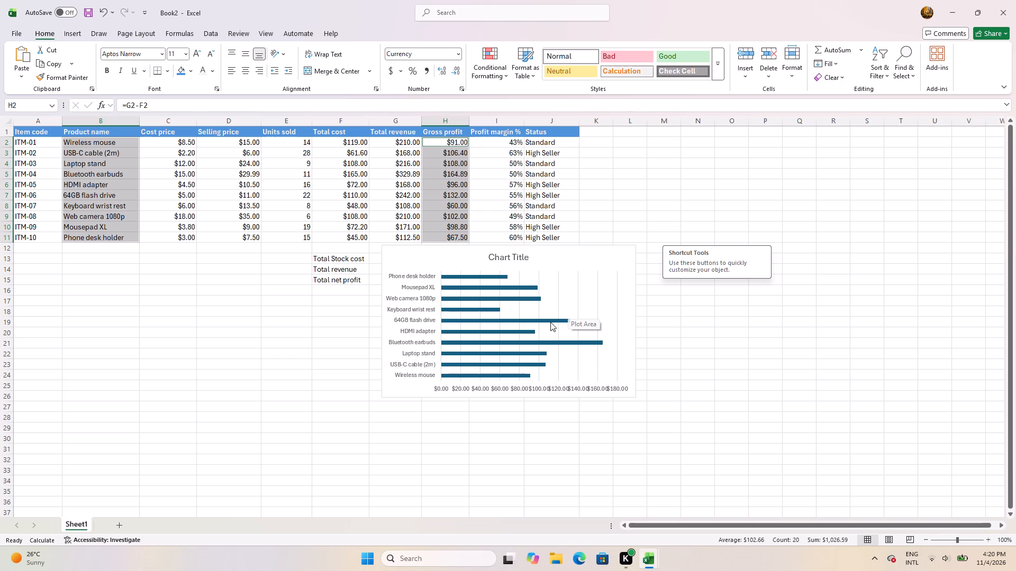
Move the gross profit bar chart below the product table, spanning about rows 18 to 31 from column A.
{"action": "left_click_drag", "start_coordinate": [563, 264], "coordinate": [553, 288]}
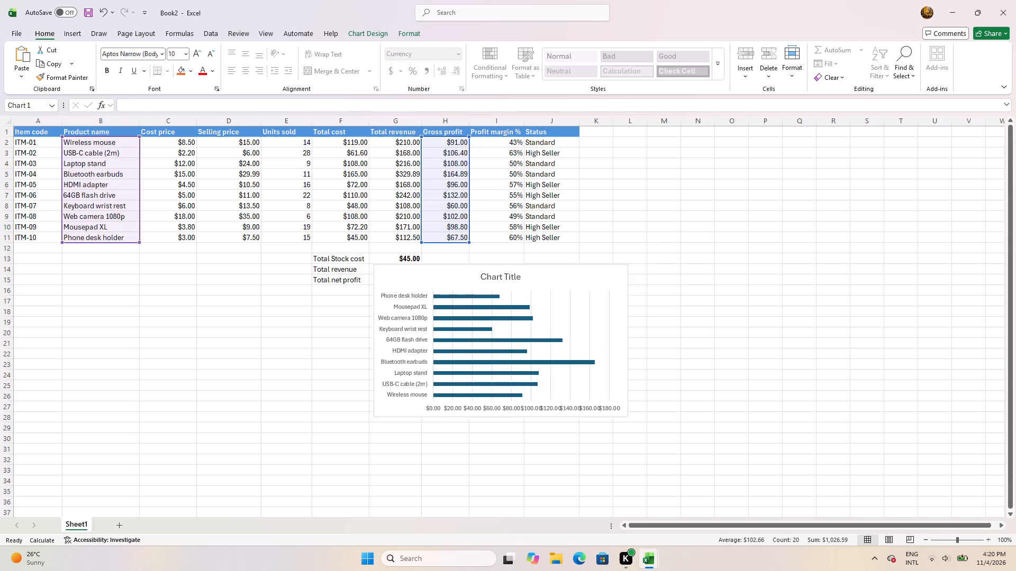
{"action": "left_click_drag", "start_coordinate": [553, 288], "coordinate": [202, 273]}
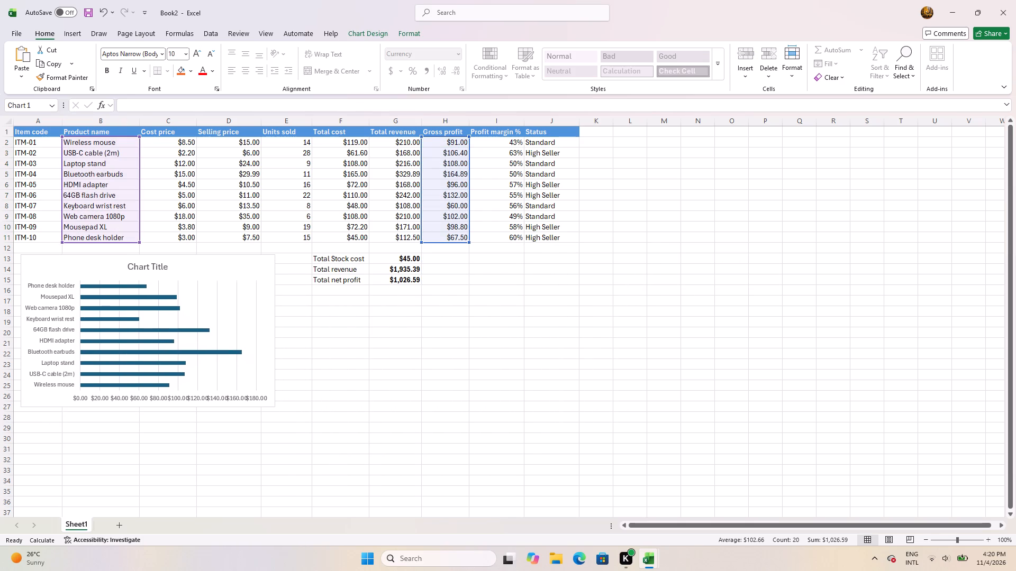
{"action": "left_click_drag", "start_coordinate": [202, 273], "coordinate": [210, 270]}
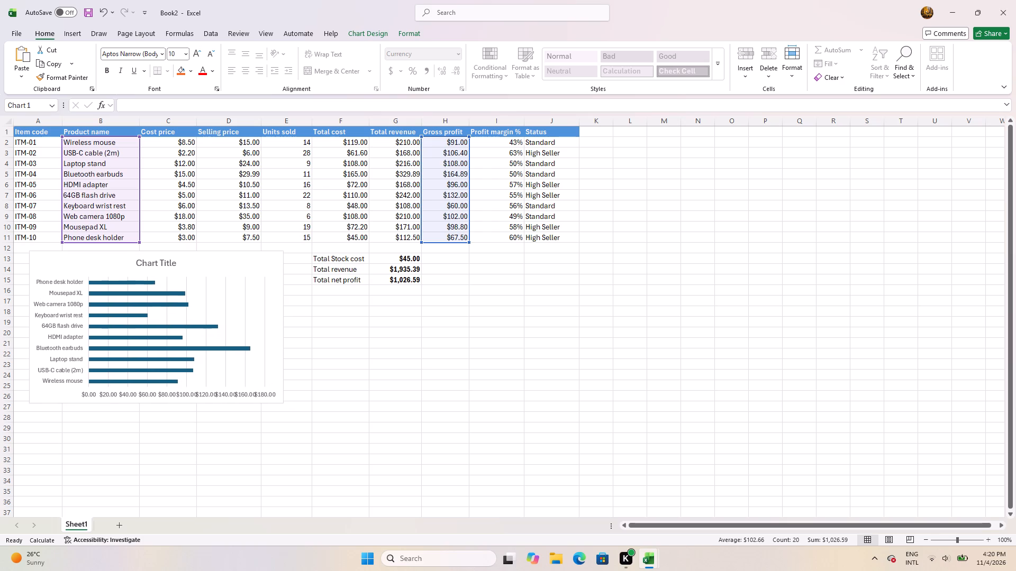
{"action": "left_click_drag", "start_coordinate": [210, 270], "coordinate": [194, 273]}
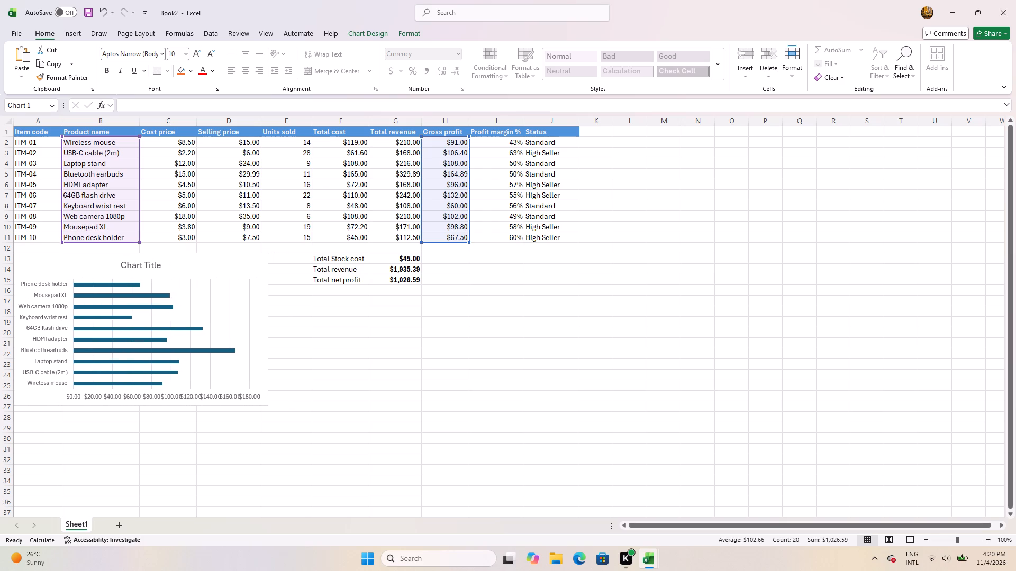
{"action": "left_click_drag", "start_coordinate": [194, 273], "coordinate": [196, 271]}
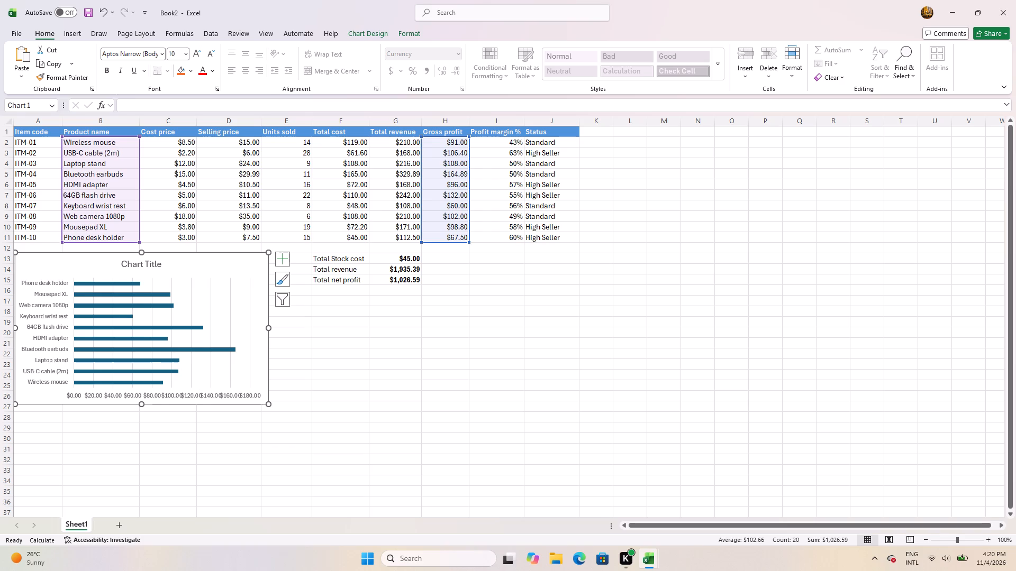
{"action": "left_click_drag", "start_coordinate": [167, 267], "coordinate": [155, 321]}
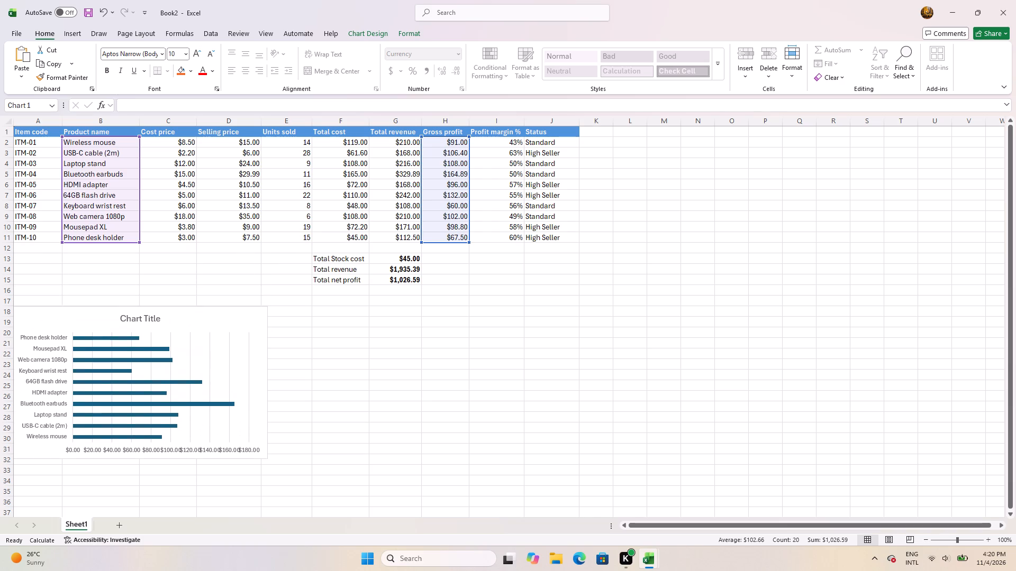
{"action": "left_click_drag", "start_coordinate": [155, 321], "coordinate": [157, 320]}
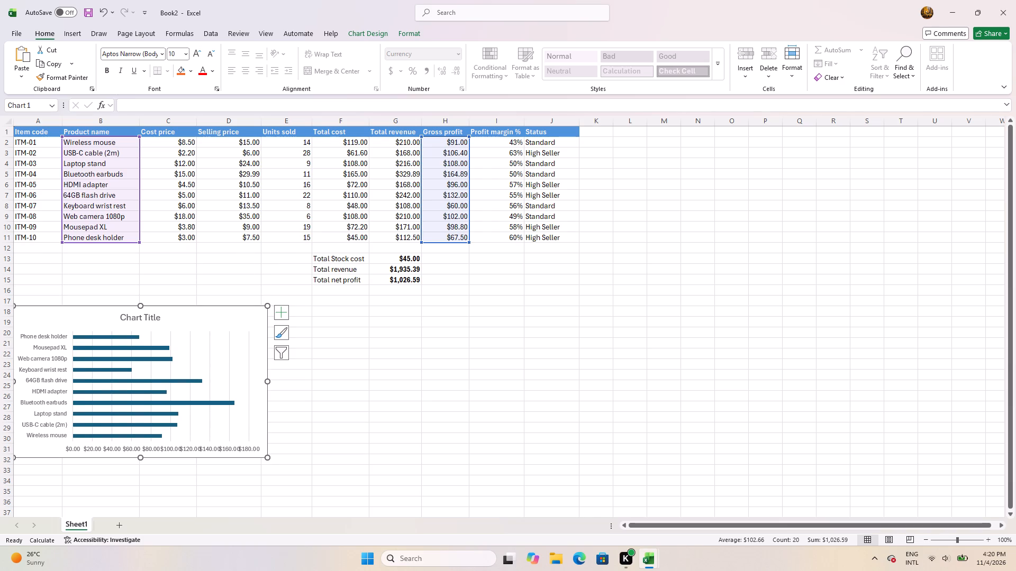
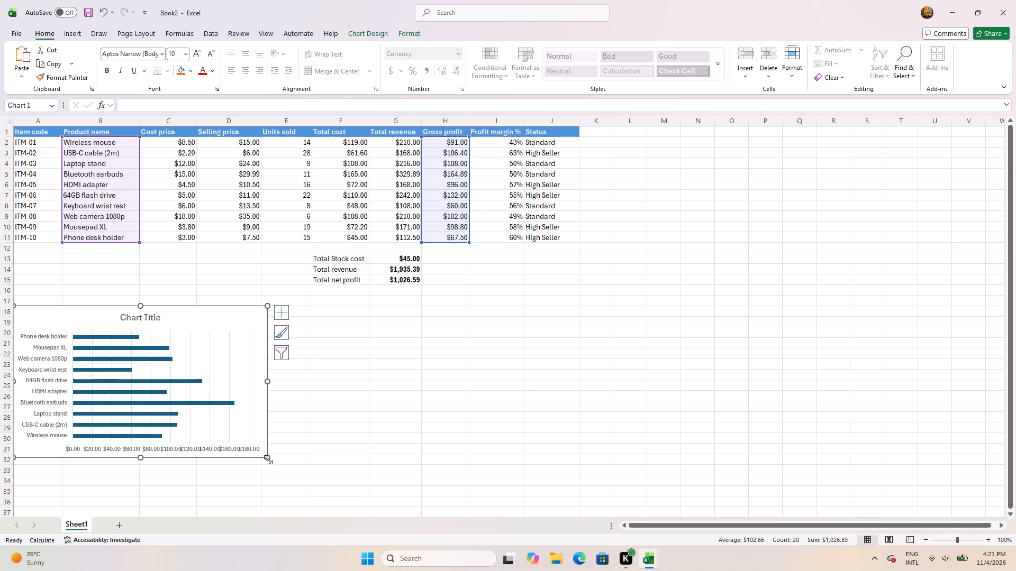
Widen the gross profit bar chart to span columns A to J, extending down to about row 32.
{"action": "left_click_drag", "start_coordinate": [268, 459], "coordinate": [274, 457]}
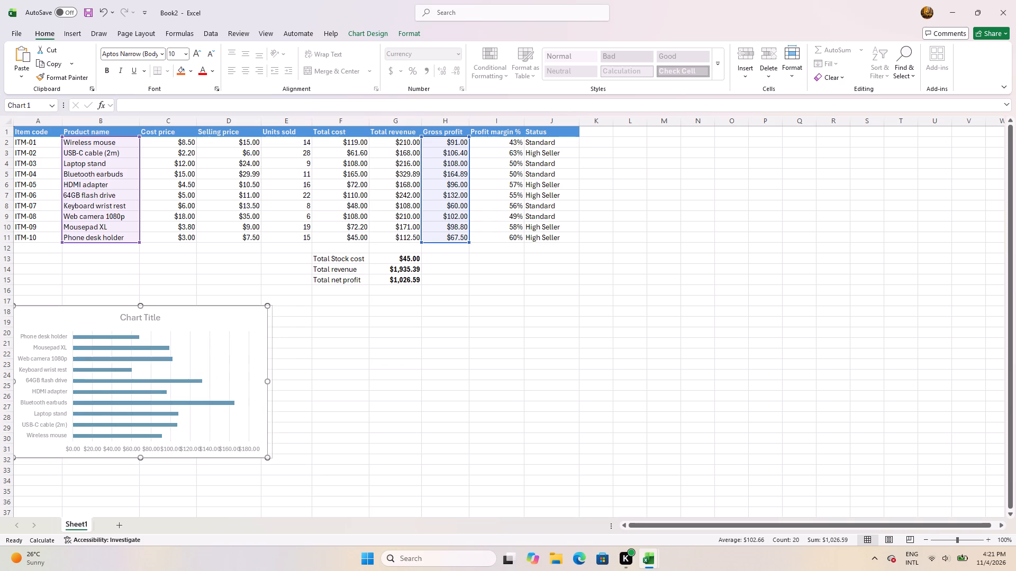
{"action": "left_click_drag", "start_coordinate": [274, 457], "coordinate": [500, 464]}
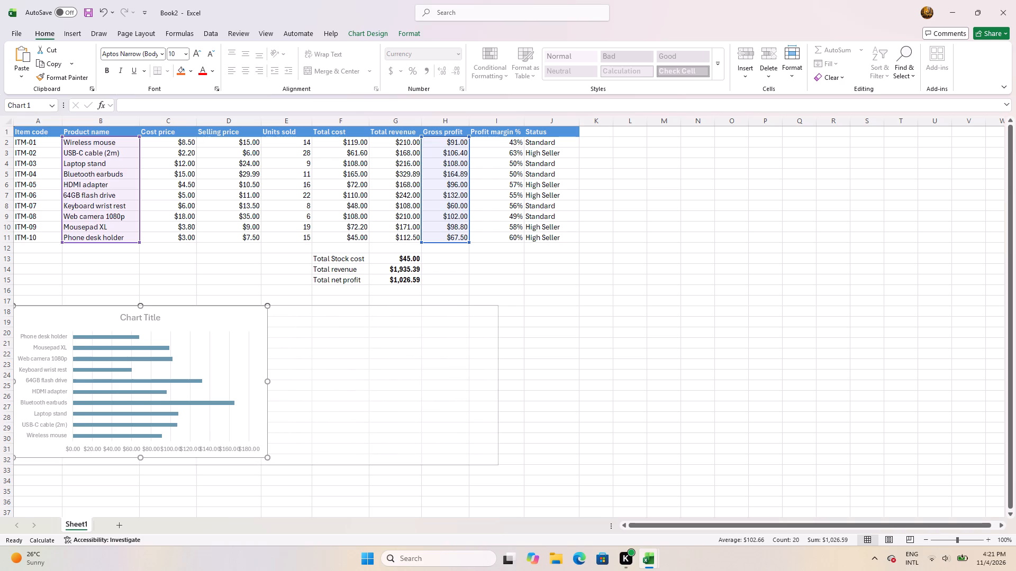
{"action": "left_click_drag", "start_coordinate": [500, 464], "coordinate": [580, 465]}
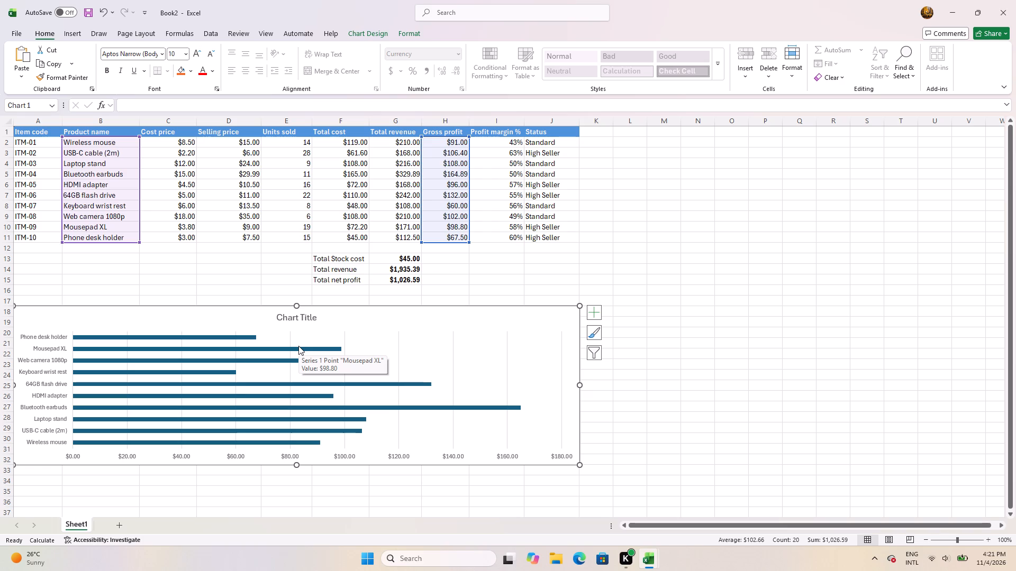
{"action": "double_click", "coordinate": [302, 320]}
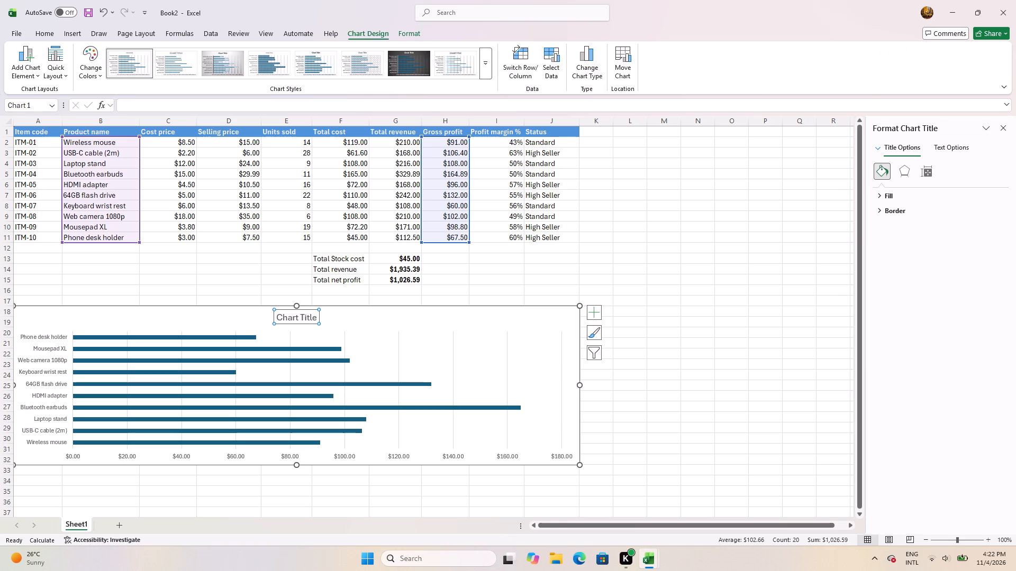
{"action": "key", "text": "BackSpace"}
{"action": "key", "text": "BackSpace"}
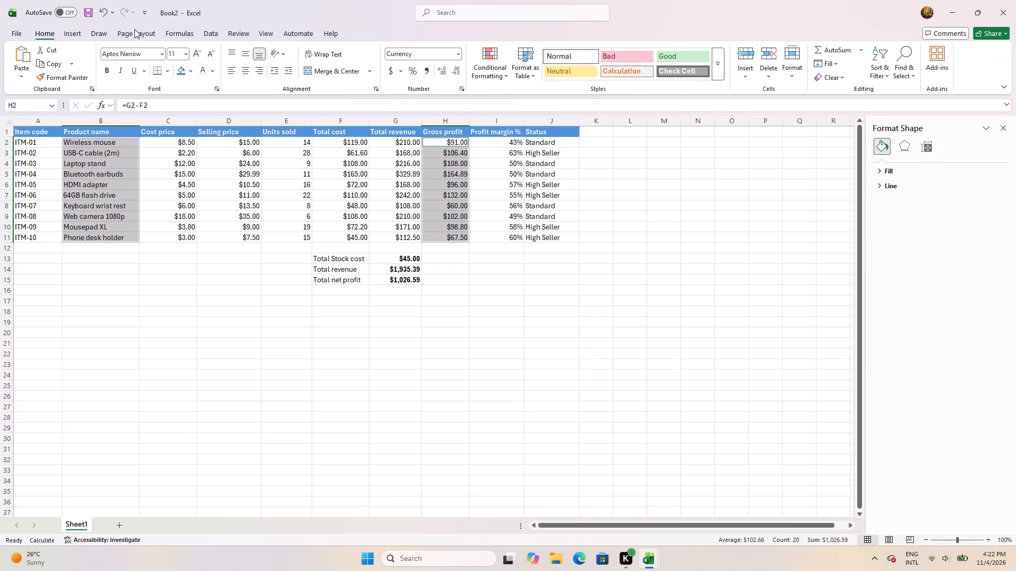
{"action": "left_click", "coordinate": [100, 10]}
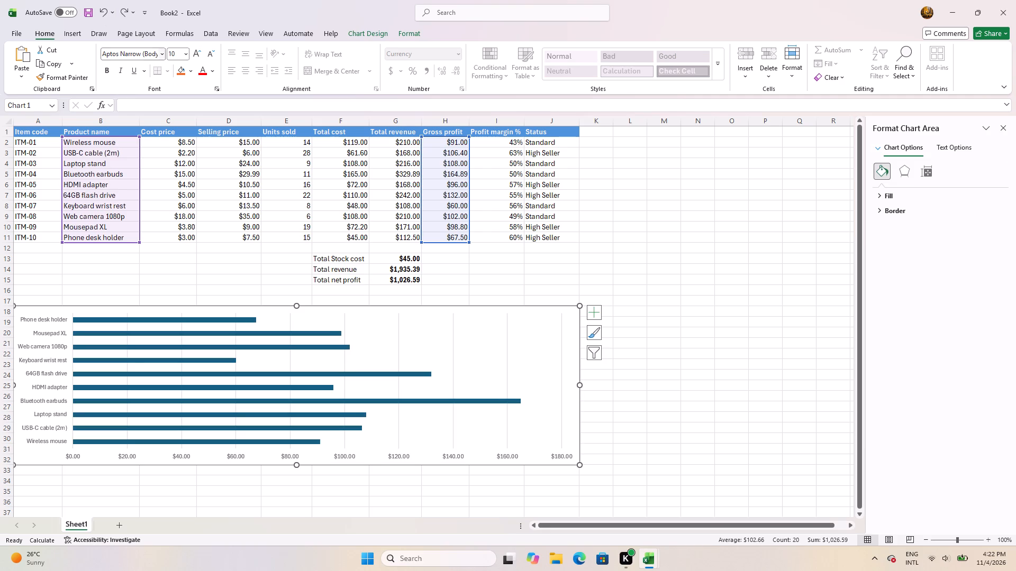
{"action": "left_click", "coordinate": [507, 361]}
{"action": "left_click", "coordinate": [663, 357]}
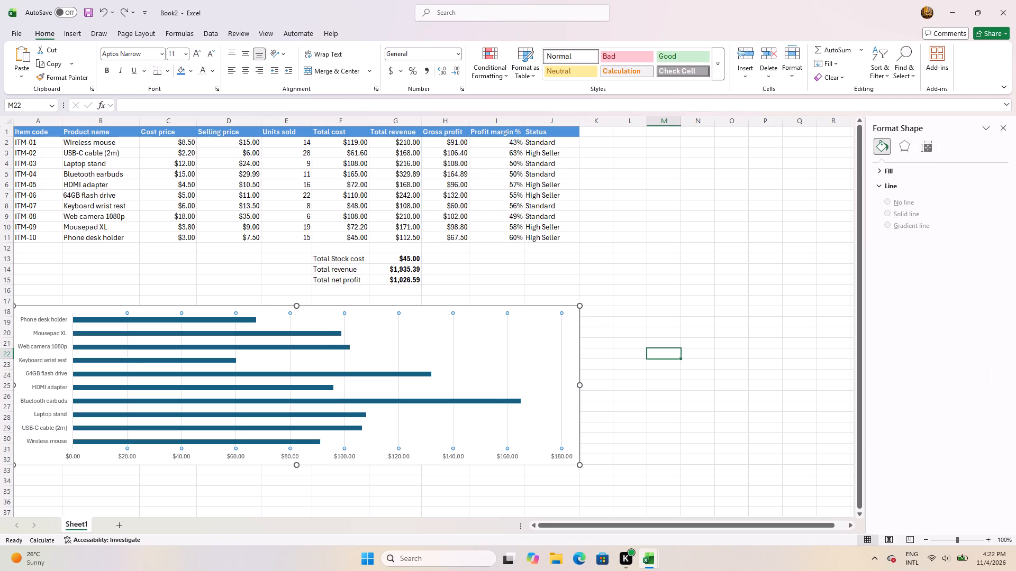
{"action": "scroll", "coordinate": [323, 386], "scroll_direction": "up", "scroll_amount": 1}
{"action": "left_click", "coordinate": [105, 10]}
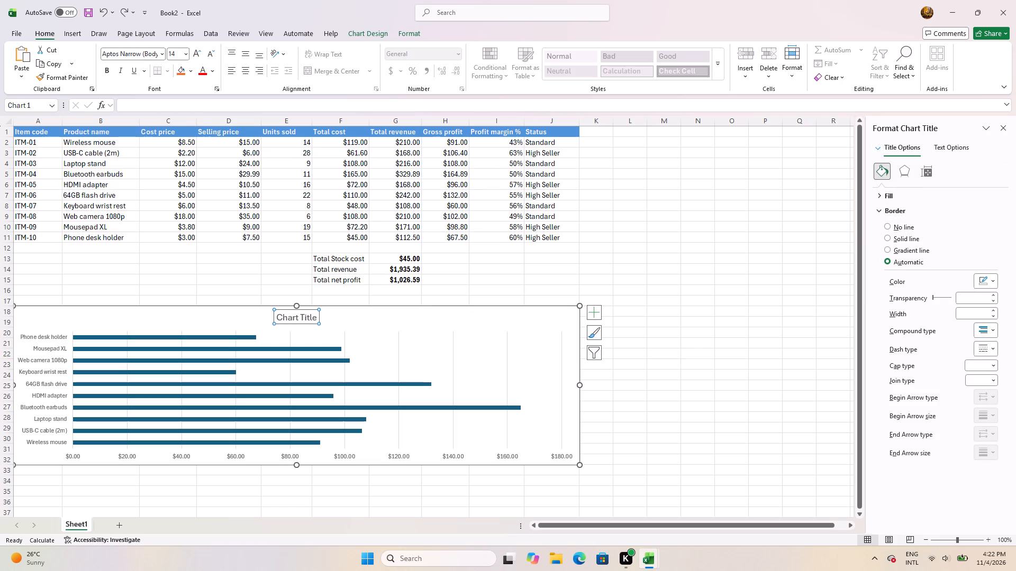
Replace the bar chart's placeholder title with "Daily Profit by Product".
{"action": "double_click", "coordinate": [315, 319]}
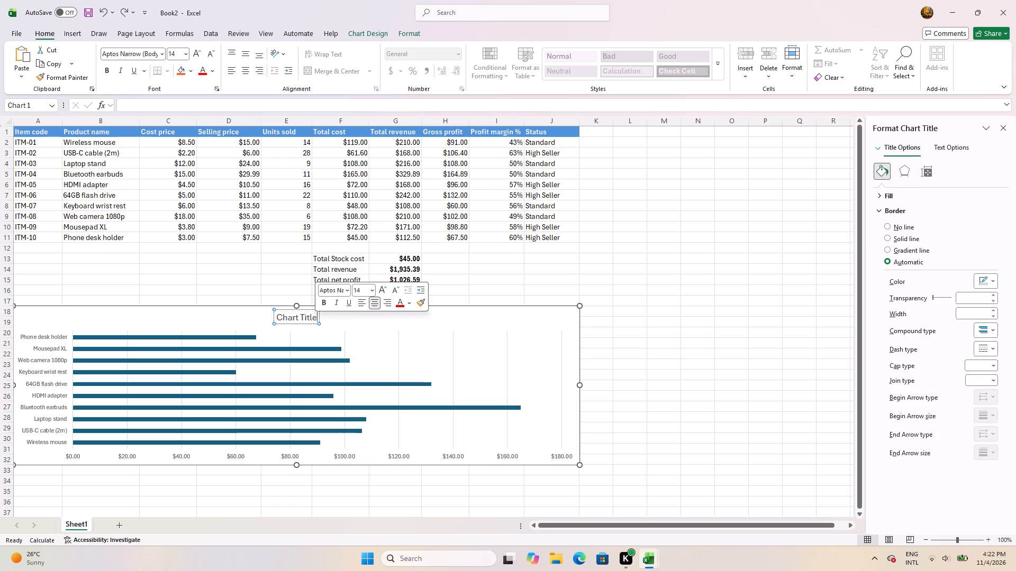
{"action": "key", "text": "BackSpace"}
{"action": "key", "text": "BackSpace"}
{"action": "key", "text": "BackSpace"}
{"action": "key", "text": "BackSpace"}
{"action": "key", "text": "BackSpace"}
{"action": "key", "text": "BackSpace"}
{"action": "key", "text": "BackSpace"}
{"action": "key", "text": "BackSpace"}
{"action": "key", "text": "BackSpace"}
{"action": "key", "text": "BackSpace"}
{"action": "key", "text": "BackSpace"}
{"action": "key", "text": "BackSpace"}
{"action": "key", "text": "BackSpace"}
{"action": "key", "text": "BackSpace"}
{"action": "key", "text": "BackSpace"}
{"action": "key", "text": "BackSpace"}
{"action": "key", "text": "BackSpace"}
{"action": "key", "text": "BackSpace"}
{"action": "key", "text": "BackSpace"}
{"action": "key", "text": "BackSpace"}
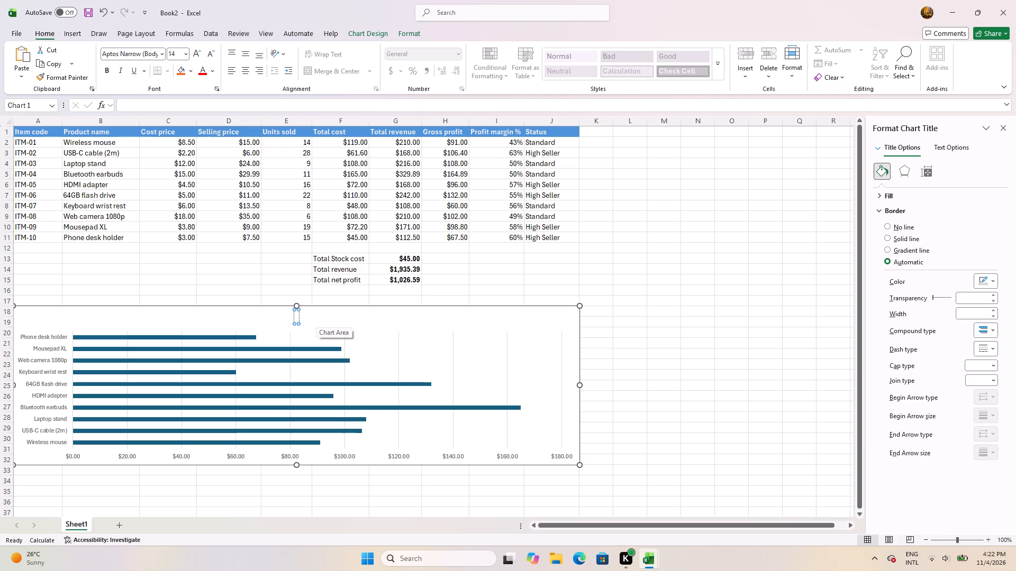
{"action": "type", "text": "Dai"}
{"action": "type", "text": "ly"}
{"action": "key", "text": "space"}
{"action": "type", "text": "Pr"}
{"action": "type", "text": "ofit"}
{"action": "key", "text": "space"}
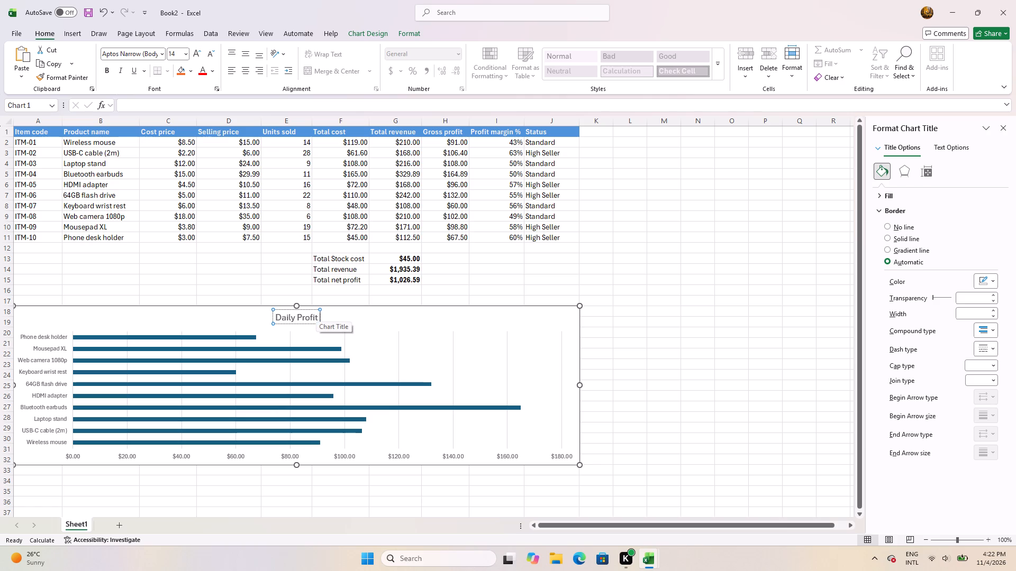
{"action": "type", "text": "by"}
{"action": "key", "text": "space"}
{"action": "type", "text": "Product"}
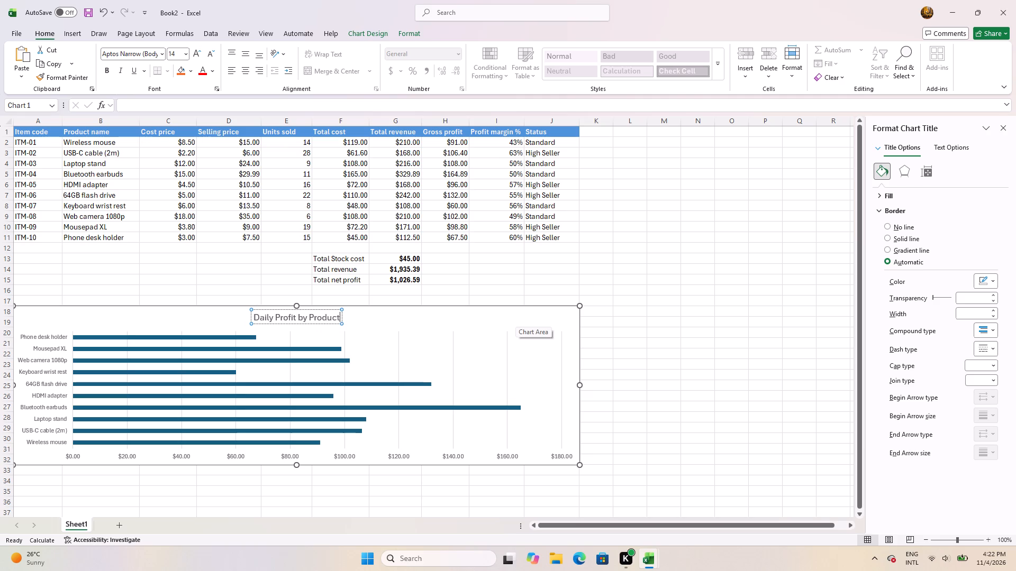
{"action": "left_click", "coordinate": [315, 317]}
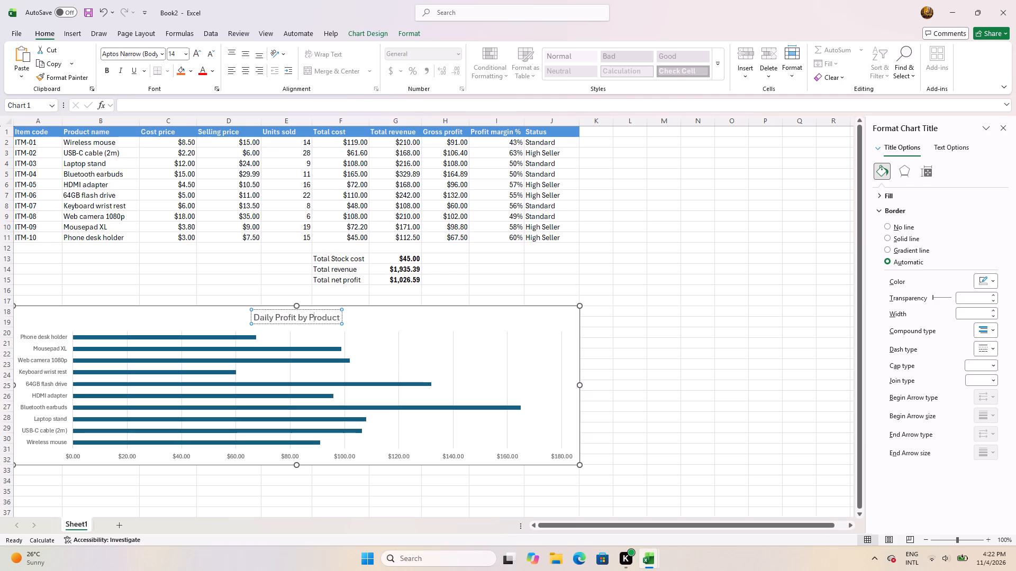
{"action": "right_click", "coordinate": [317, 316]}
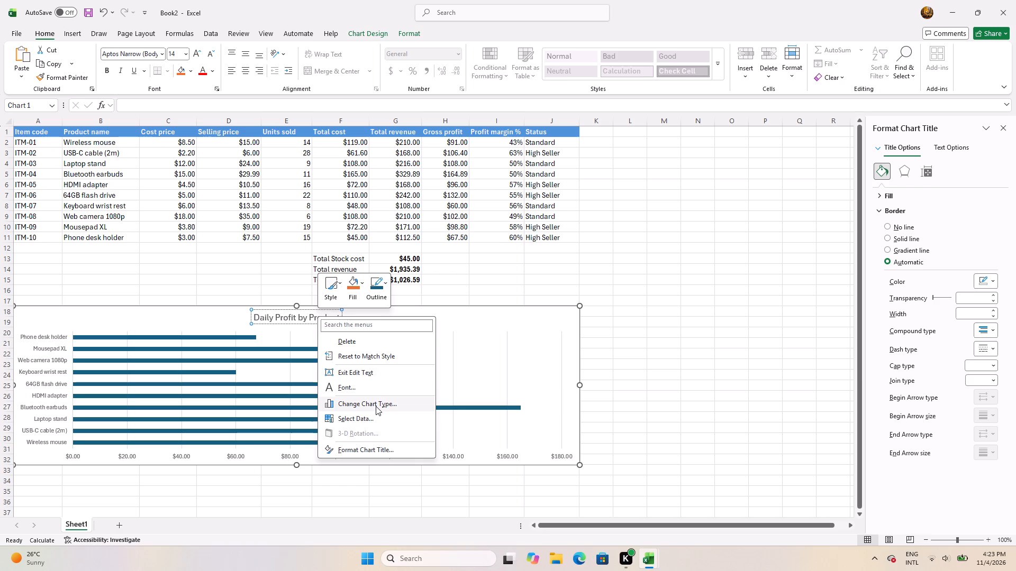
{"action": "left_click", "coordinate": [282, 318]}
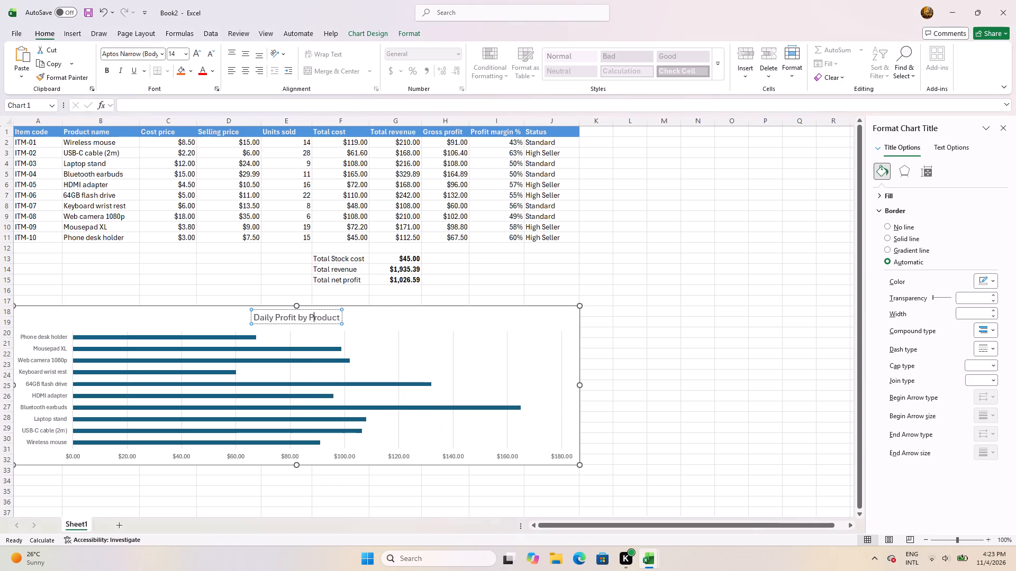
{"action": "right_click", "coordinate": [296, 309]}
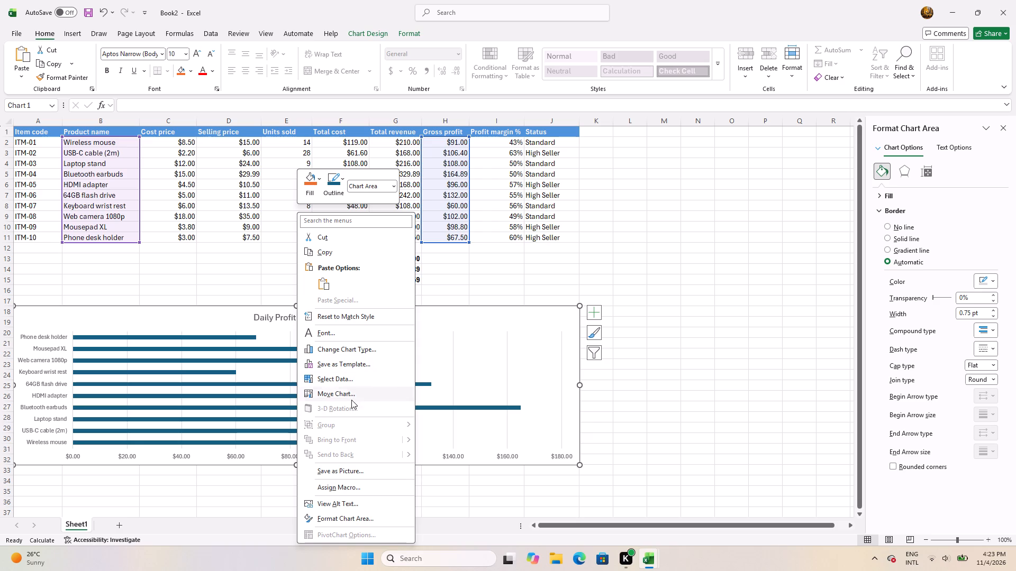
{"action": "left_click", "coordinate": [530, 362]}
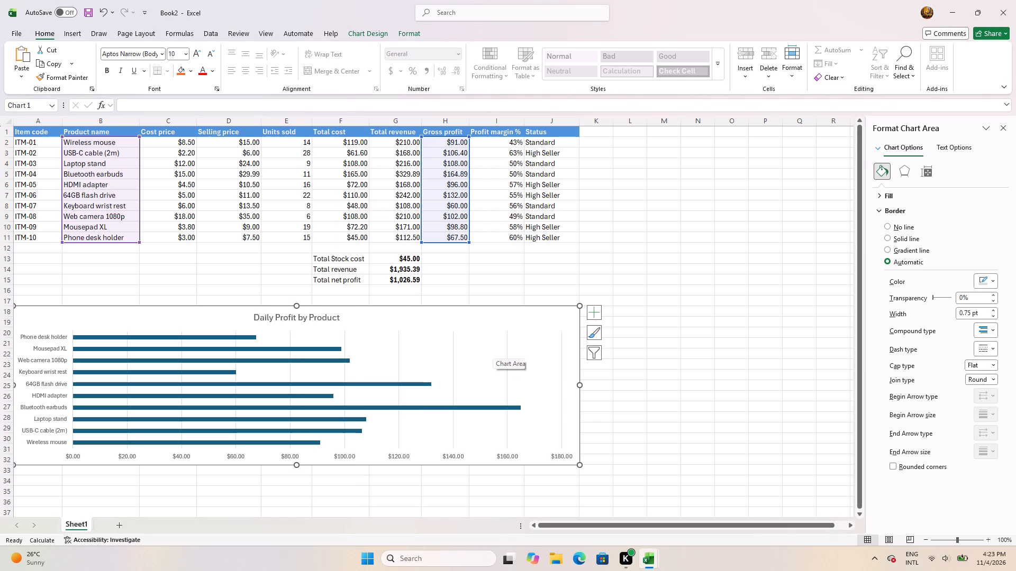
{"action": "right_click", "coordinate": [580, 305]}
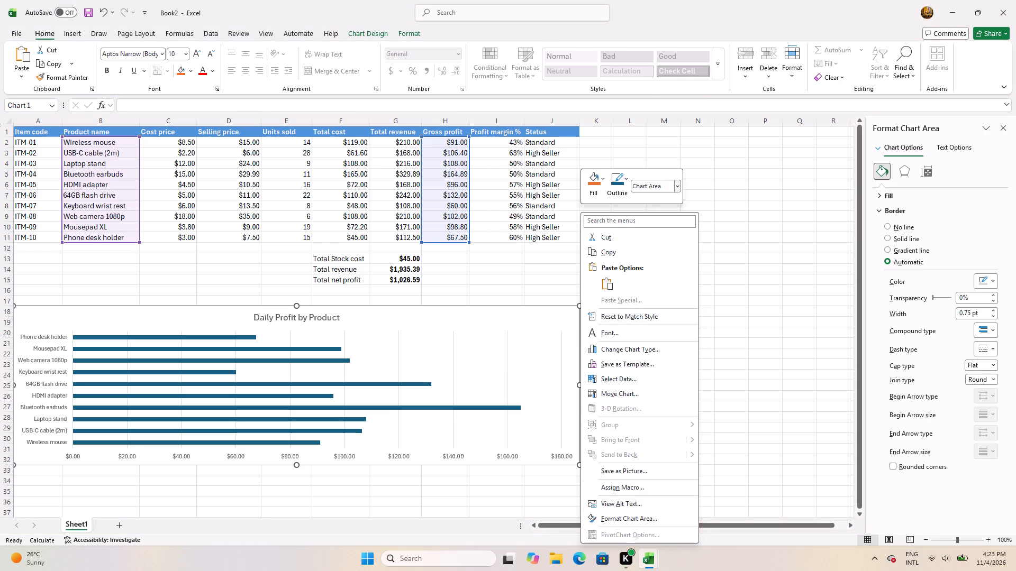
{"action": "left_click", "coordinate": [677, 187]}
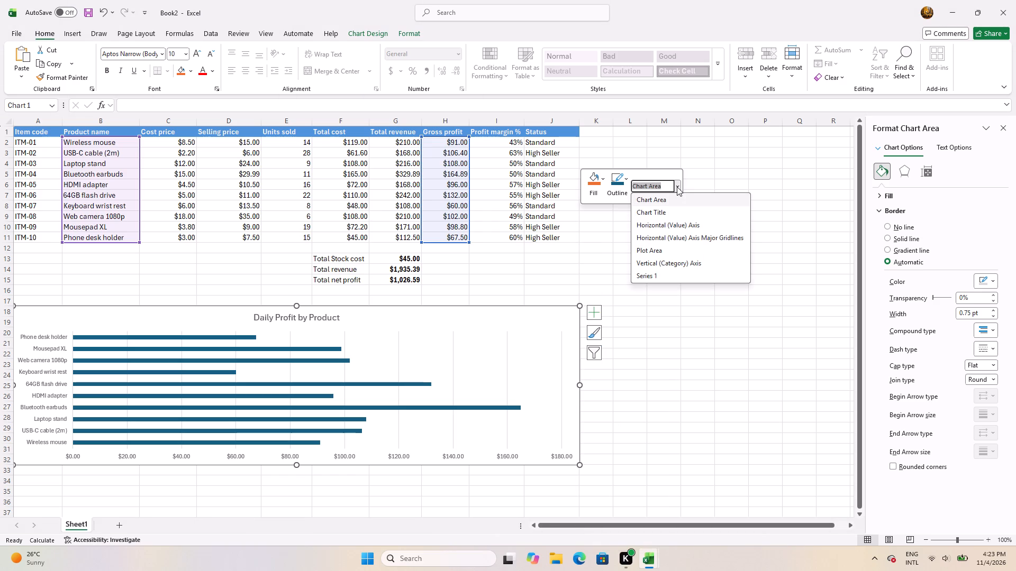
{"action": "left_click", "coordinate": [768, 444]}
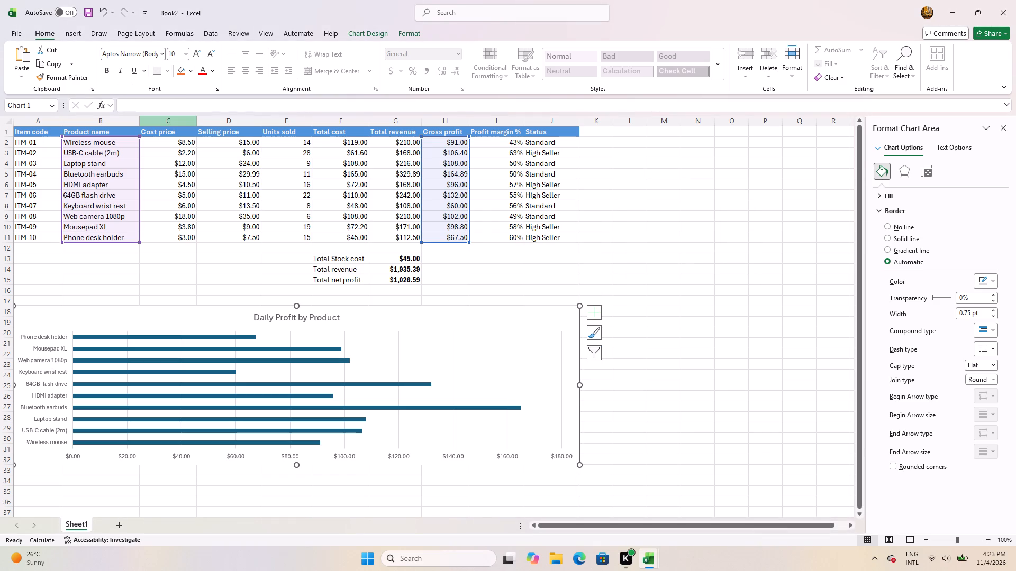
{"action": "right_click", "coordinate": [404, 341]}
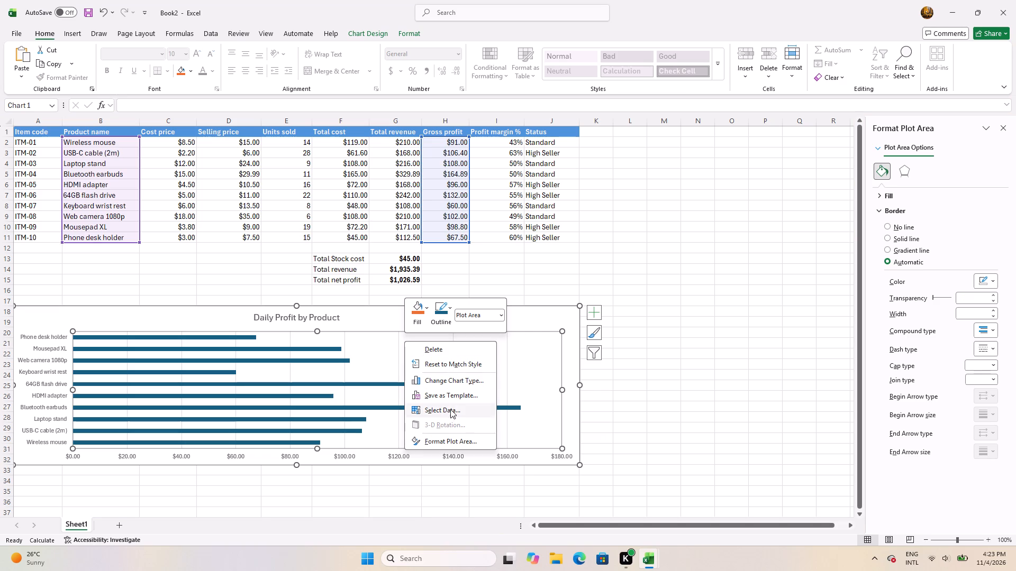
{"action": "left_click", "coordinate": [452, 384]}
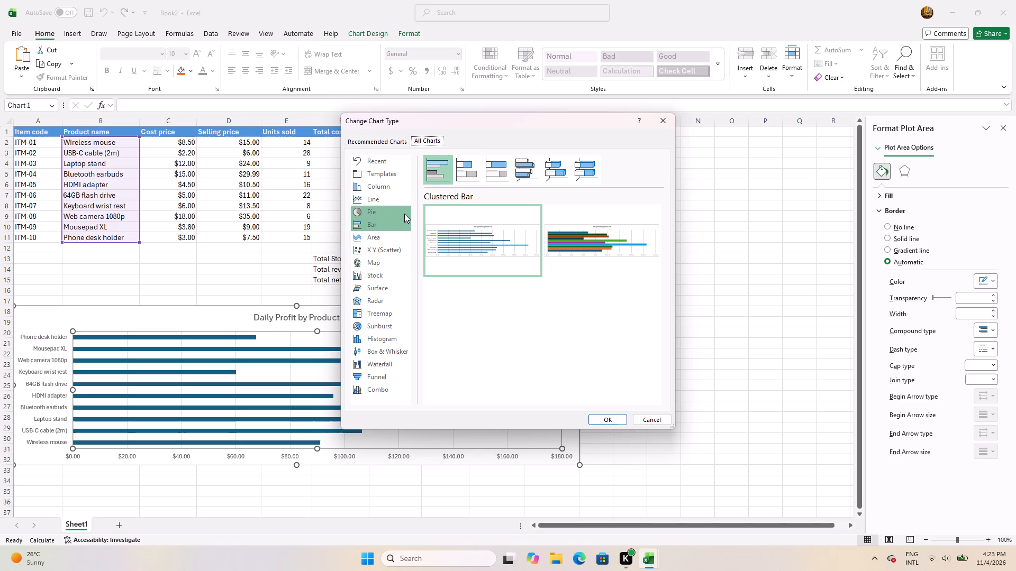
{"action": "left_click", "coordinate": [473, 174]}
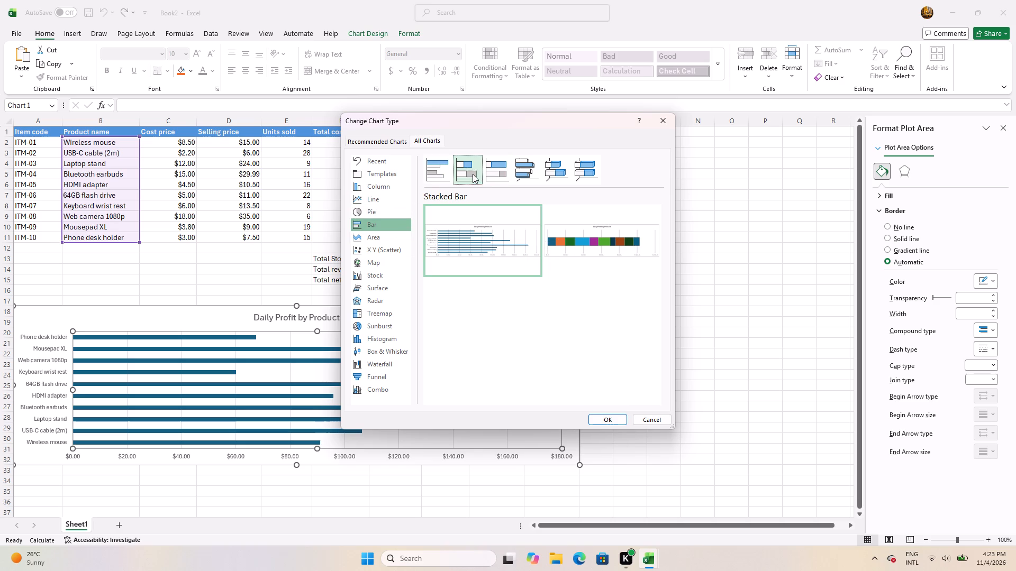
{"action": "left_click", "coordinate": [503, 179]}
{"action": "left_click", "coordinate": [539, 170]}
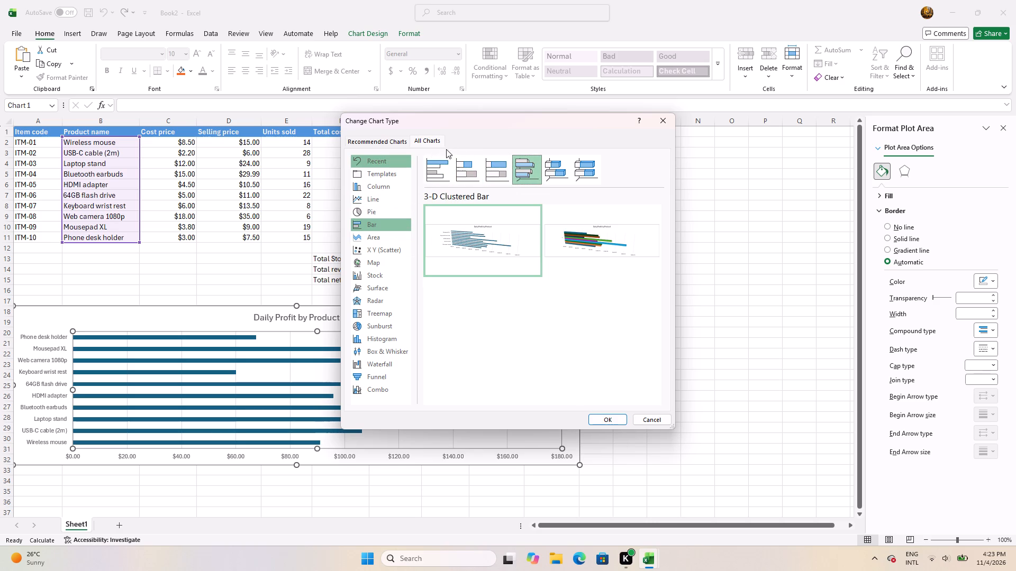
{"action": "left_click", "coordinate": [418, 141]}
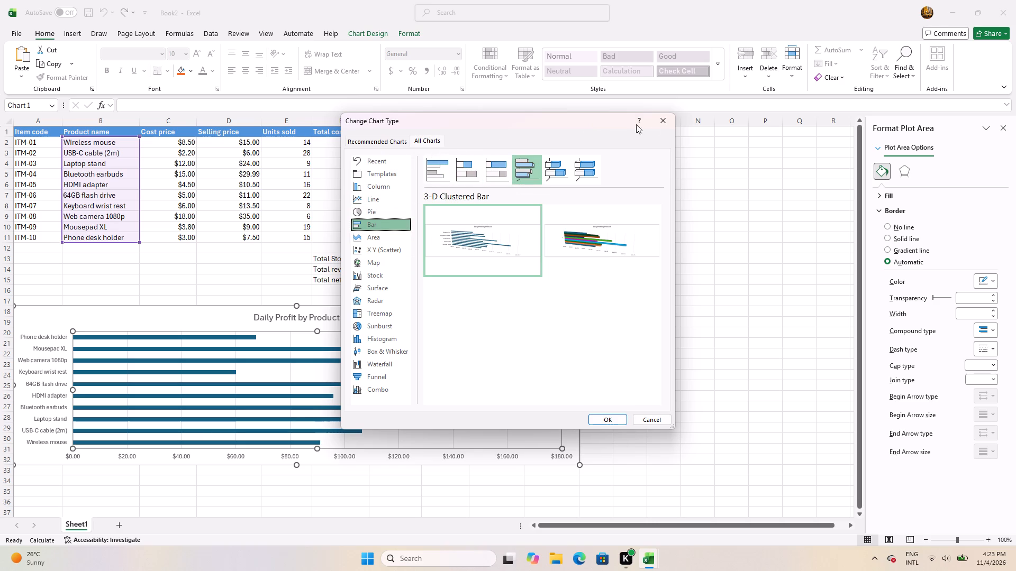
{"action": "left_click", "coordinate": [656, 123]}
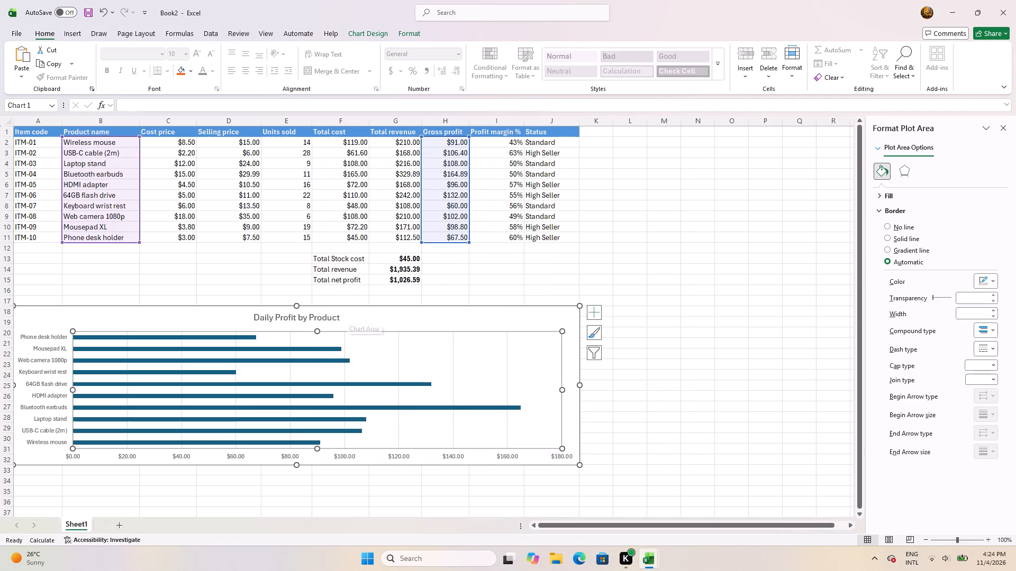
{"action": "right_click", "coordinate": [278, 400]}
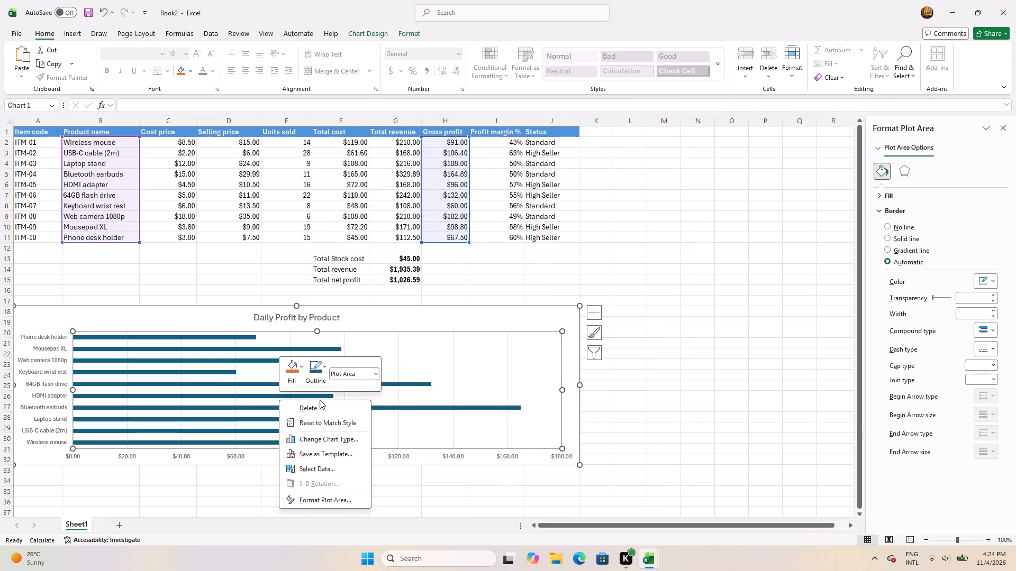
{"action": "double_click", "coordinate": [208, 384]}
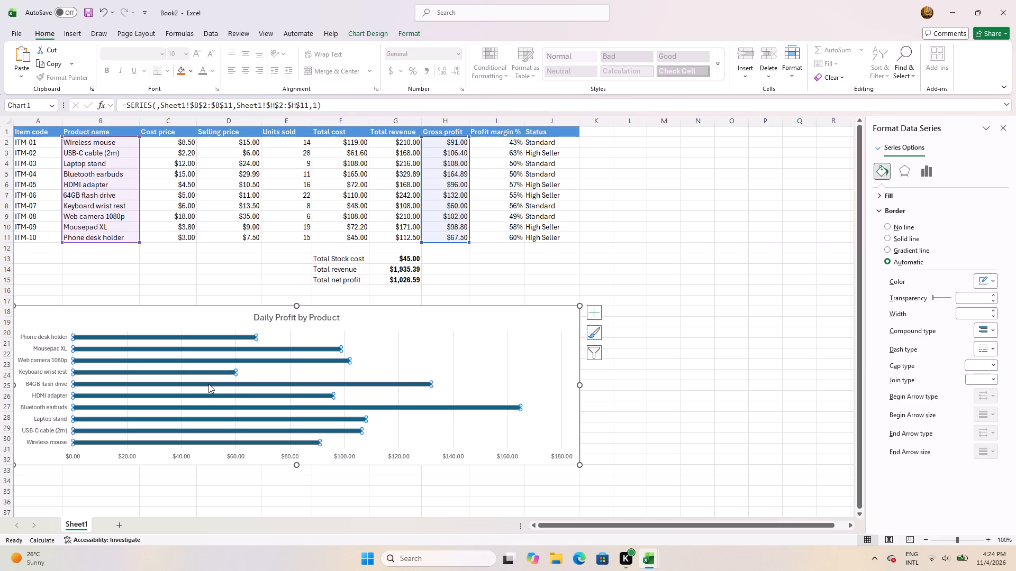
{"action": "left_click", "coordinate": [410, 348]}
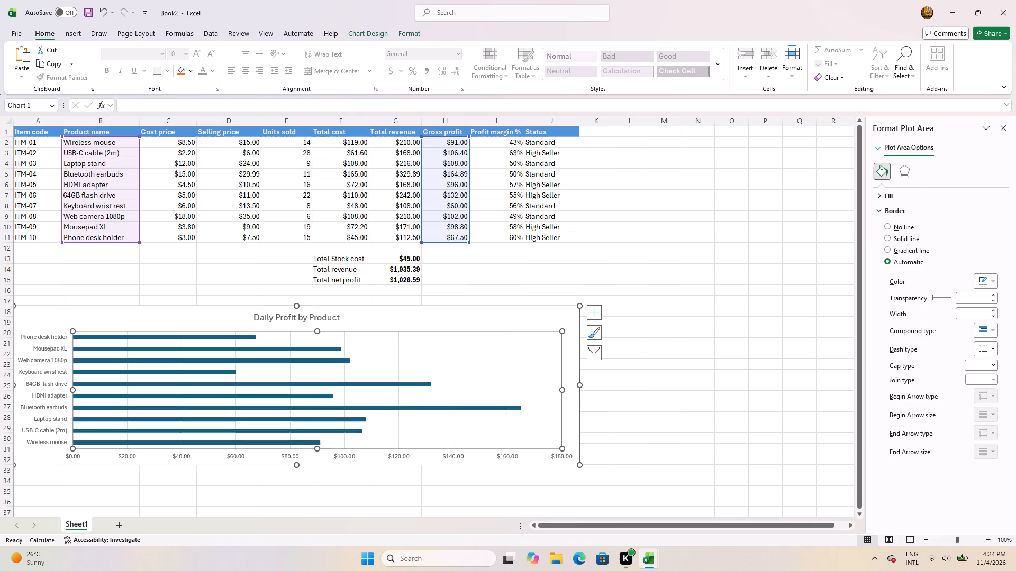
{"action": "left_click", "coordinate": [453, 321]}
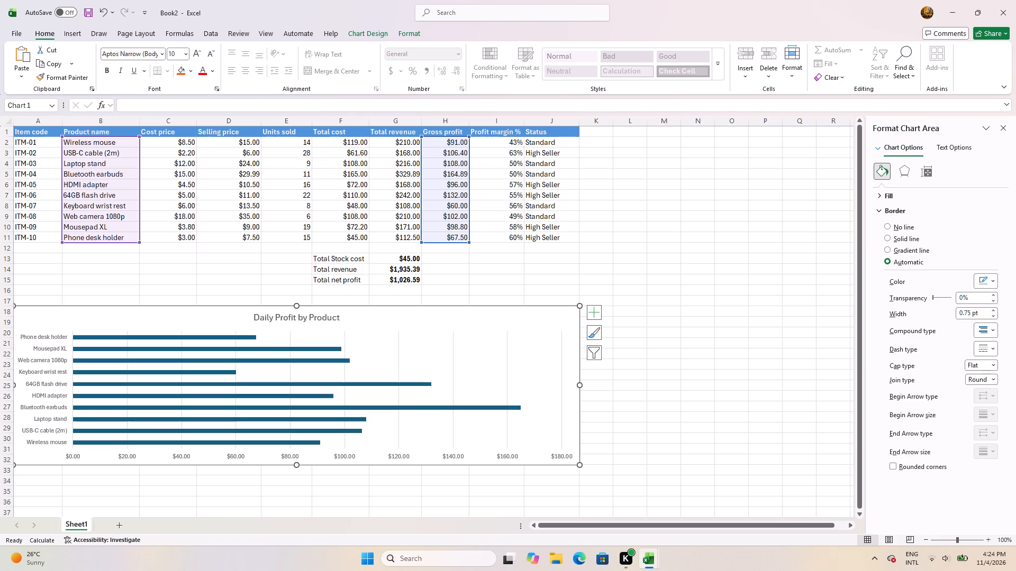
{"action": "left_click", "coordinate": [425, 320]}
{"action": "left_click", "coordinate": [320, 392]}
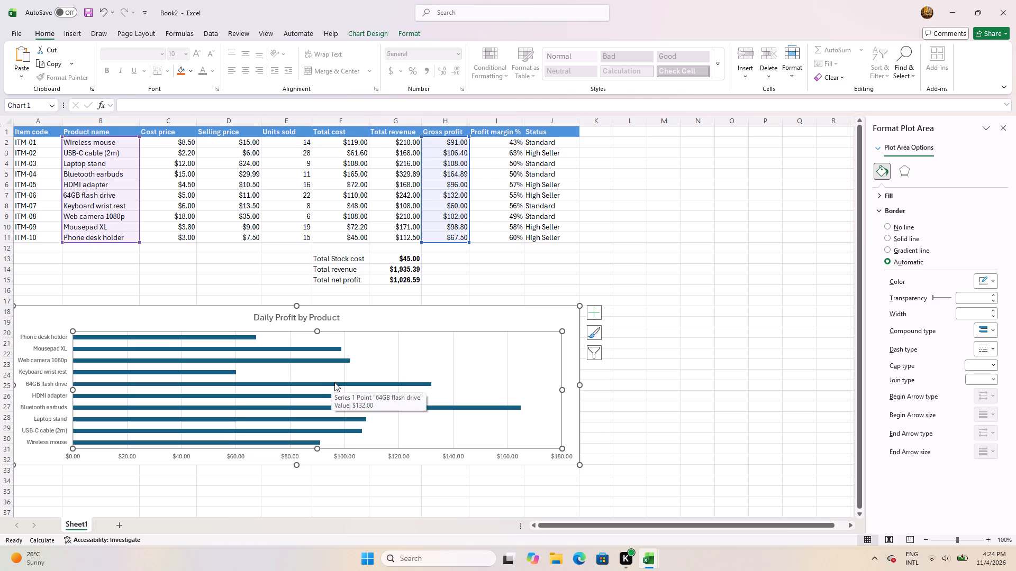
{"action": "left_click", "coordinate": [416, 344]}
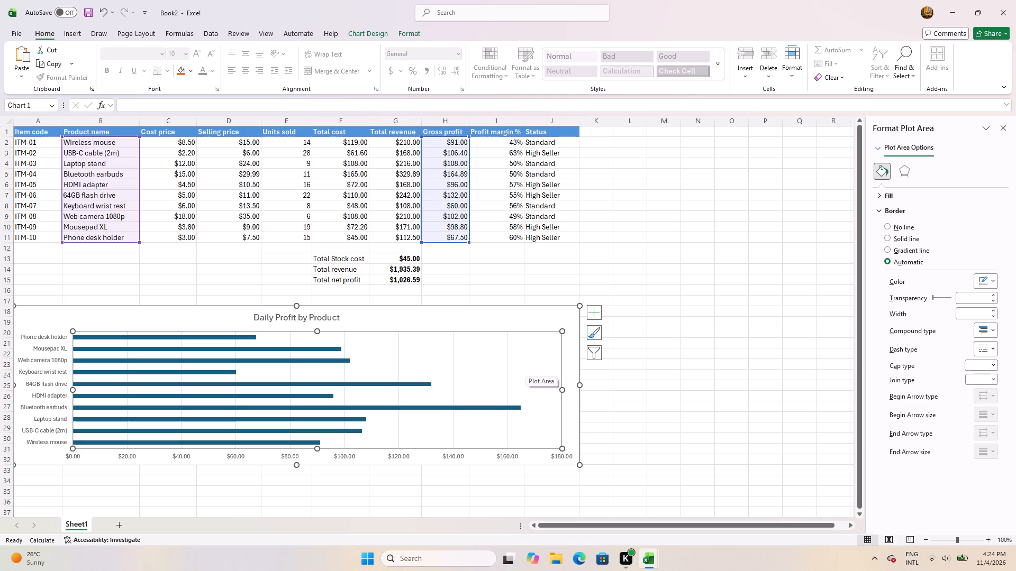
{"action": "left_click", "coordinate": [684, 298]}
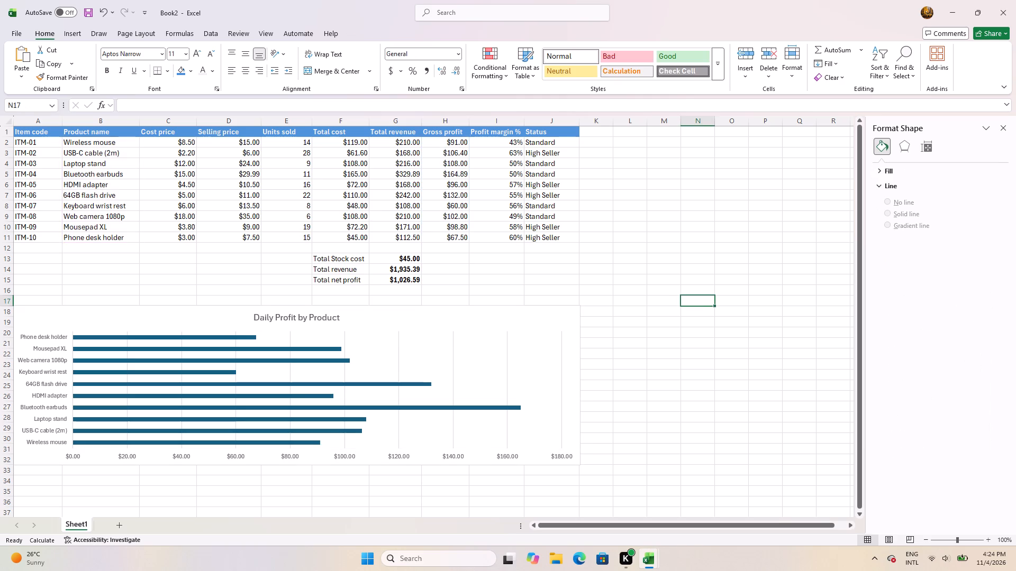
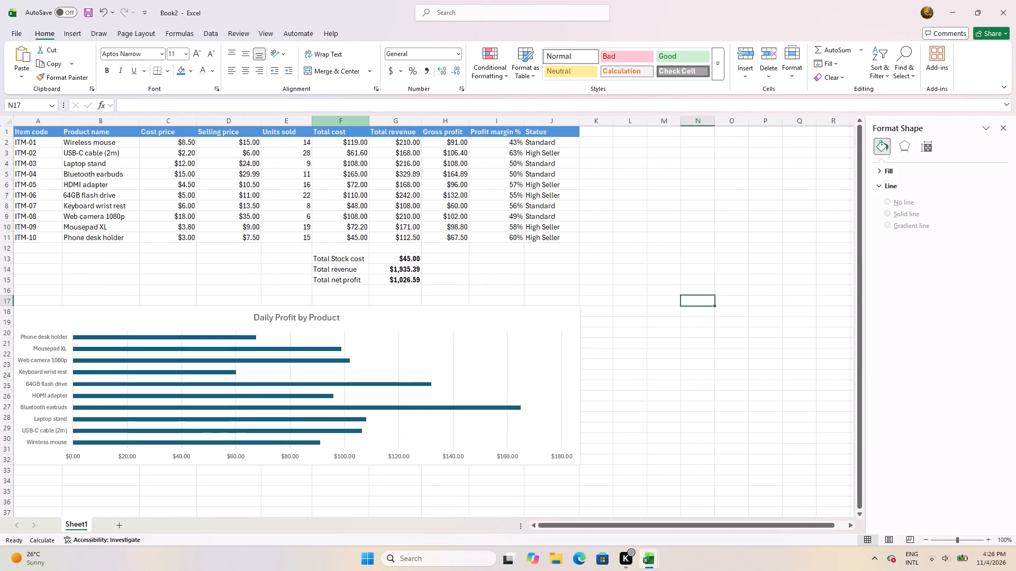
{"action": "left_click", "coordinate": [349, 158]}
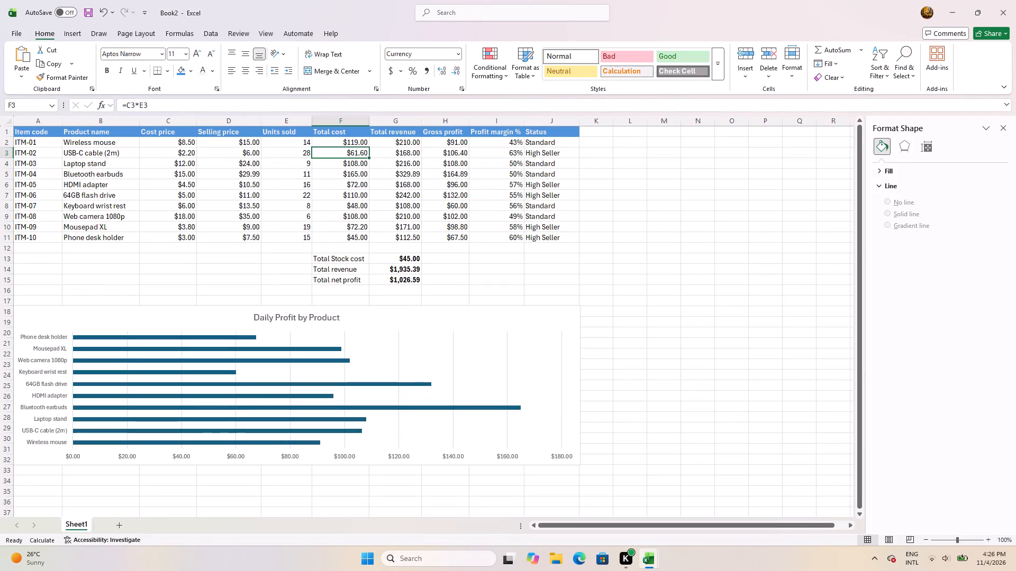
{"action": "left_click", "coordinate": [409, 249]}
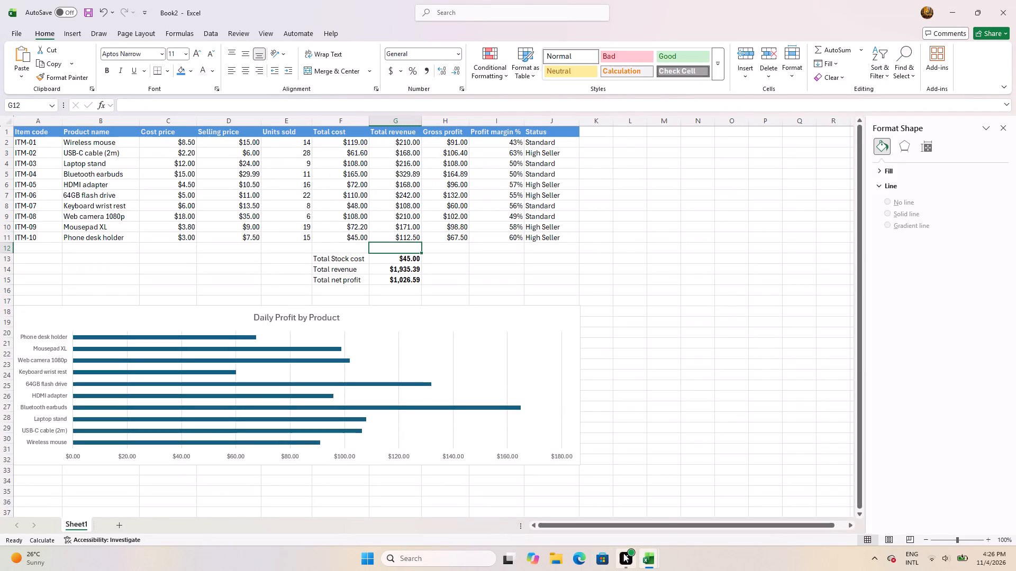
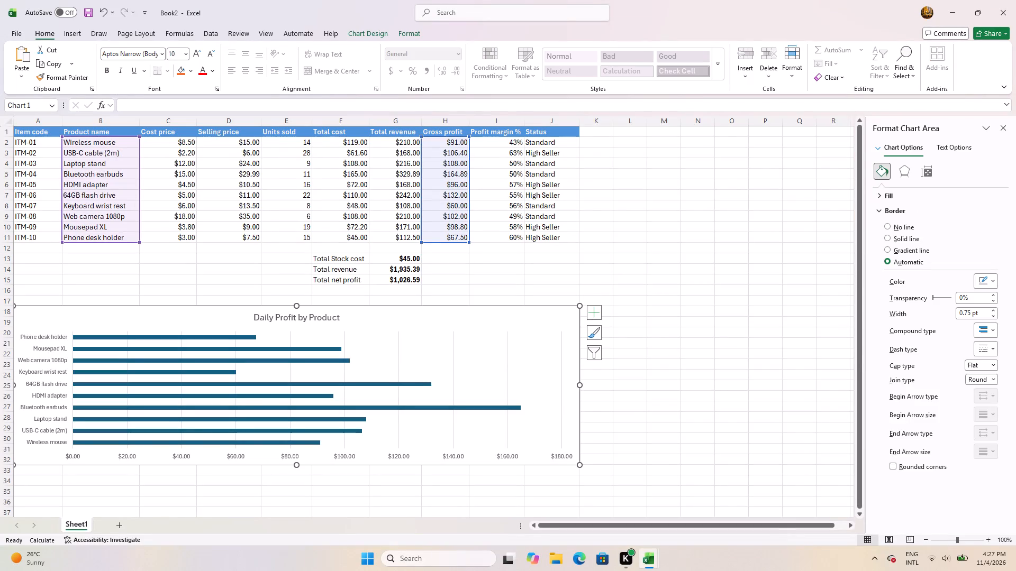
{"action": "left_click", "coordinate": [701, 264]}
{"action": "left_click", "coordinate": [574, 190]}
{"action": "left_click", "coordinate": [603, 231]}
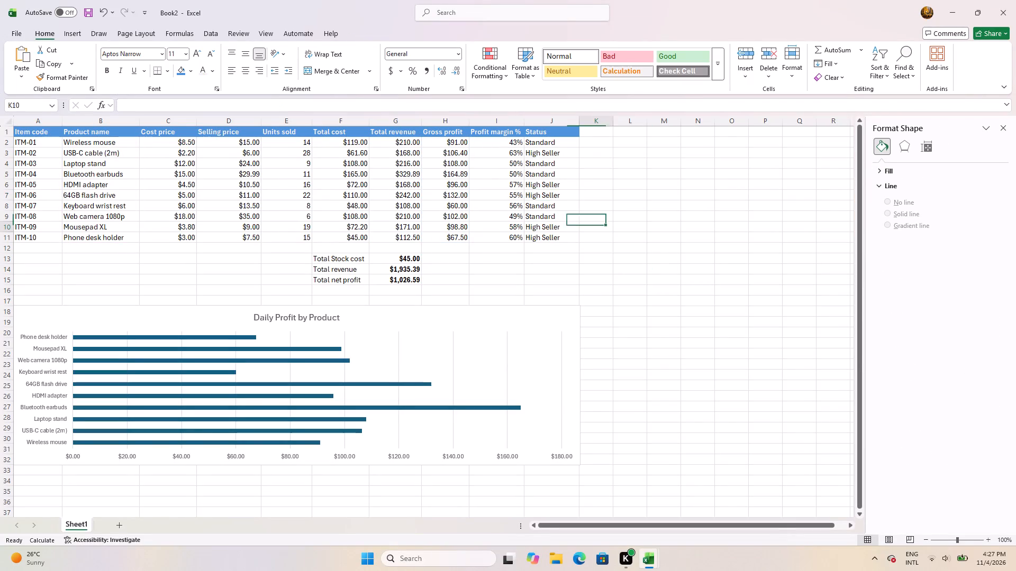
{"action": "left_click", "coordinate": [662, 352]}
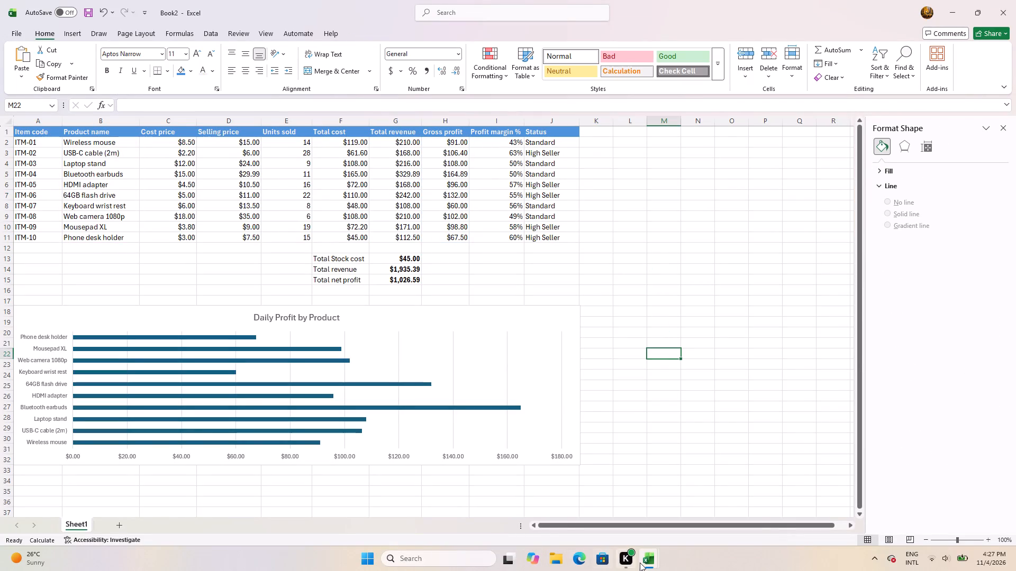
Close the other open workbook, Book1, without saving its changes.
{"action": "left_click", "coordinate": [652, 568]}
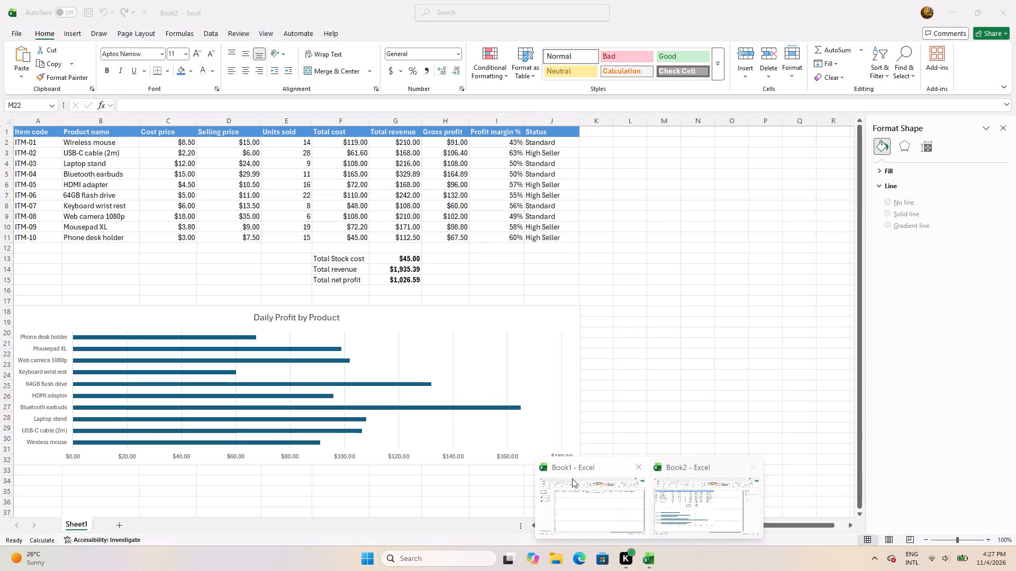
{"action": "left_click", "coordinate": [637, 469]}
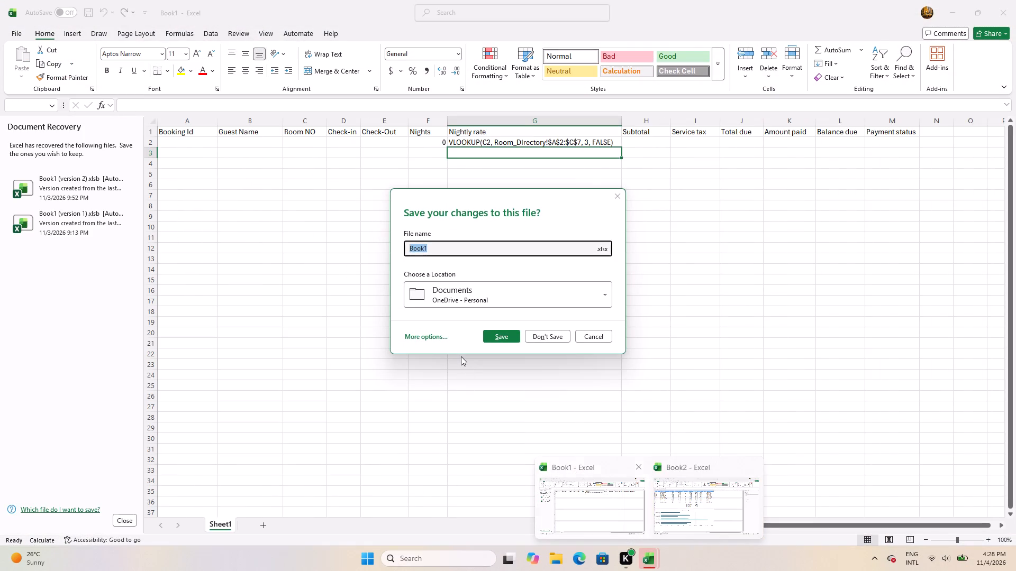
{"action": "left_click", "coordinate": [681, 503]}
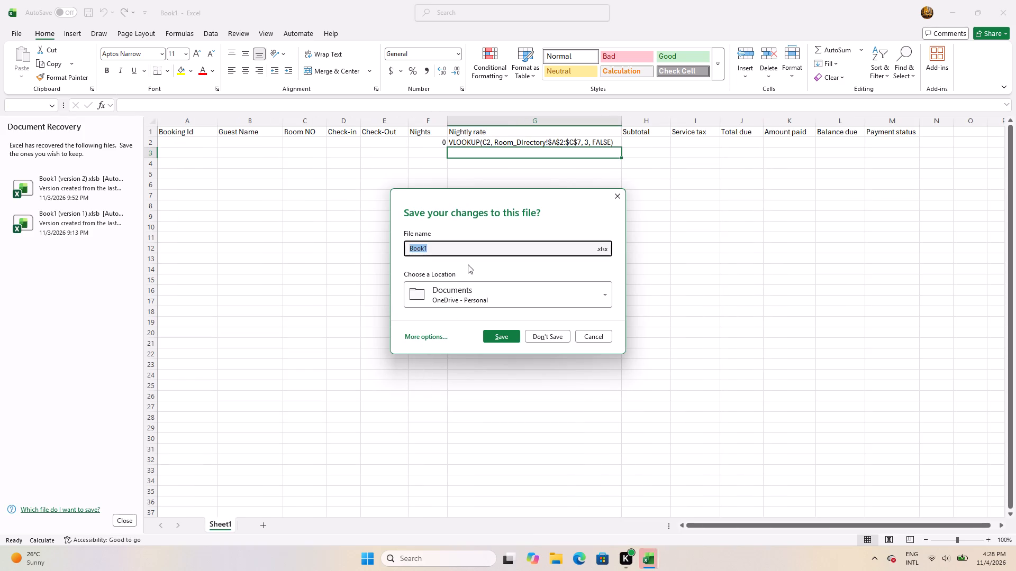
{"action": "left_click", "coordinate": [556, 337]}
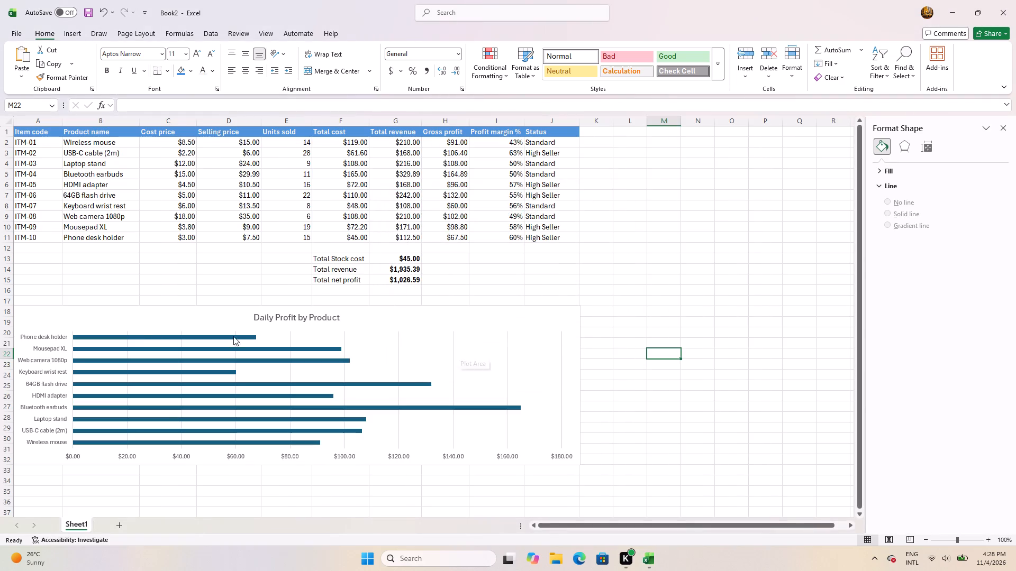
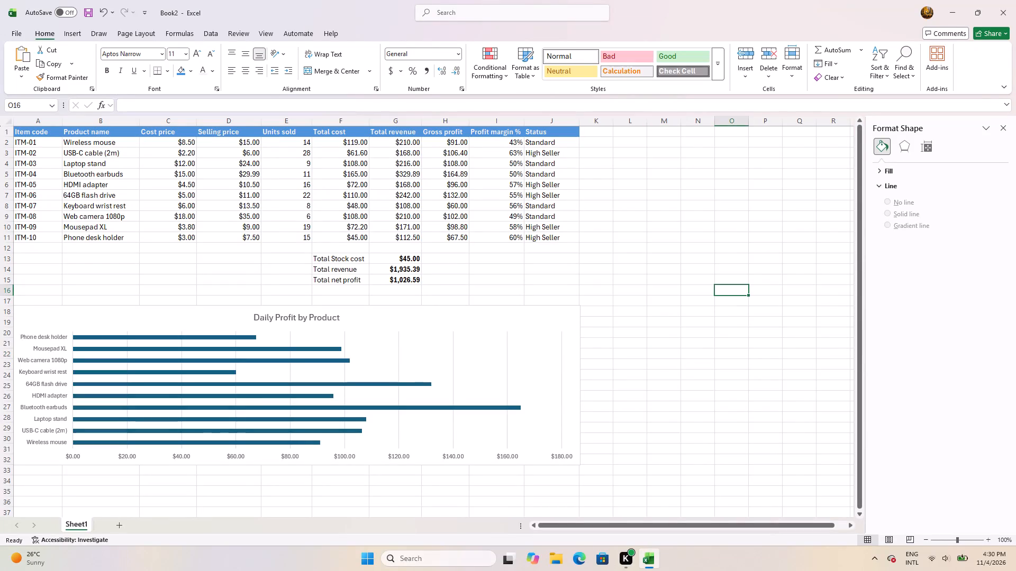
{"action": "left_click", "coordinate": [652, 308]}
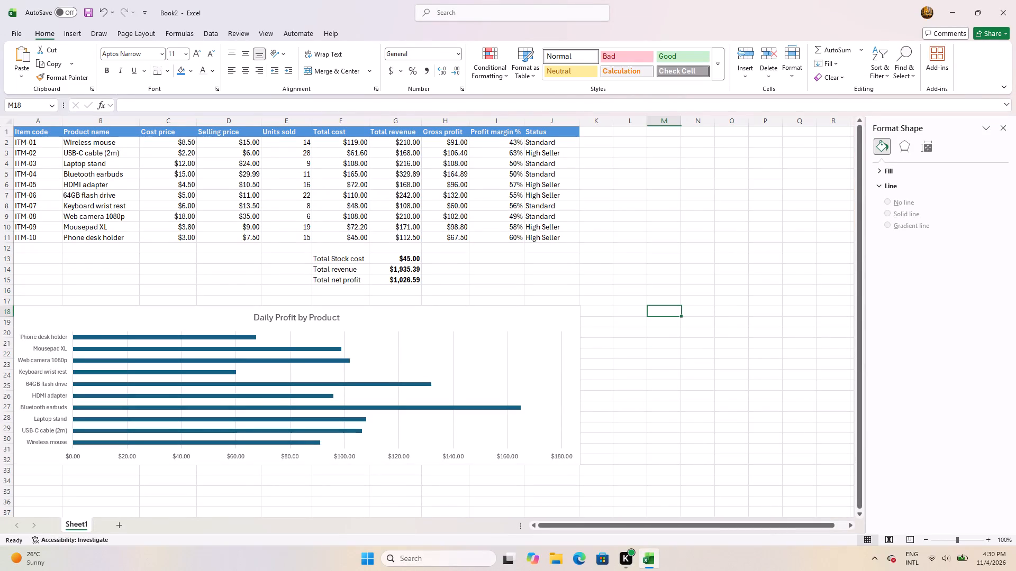
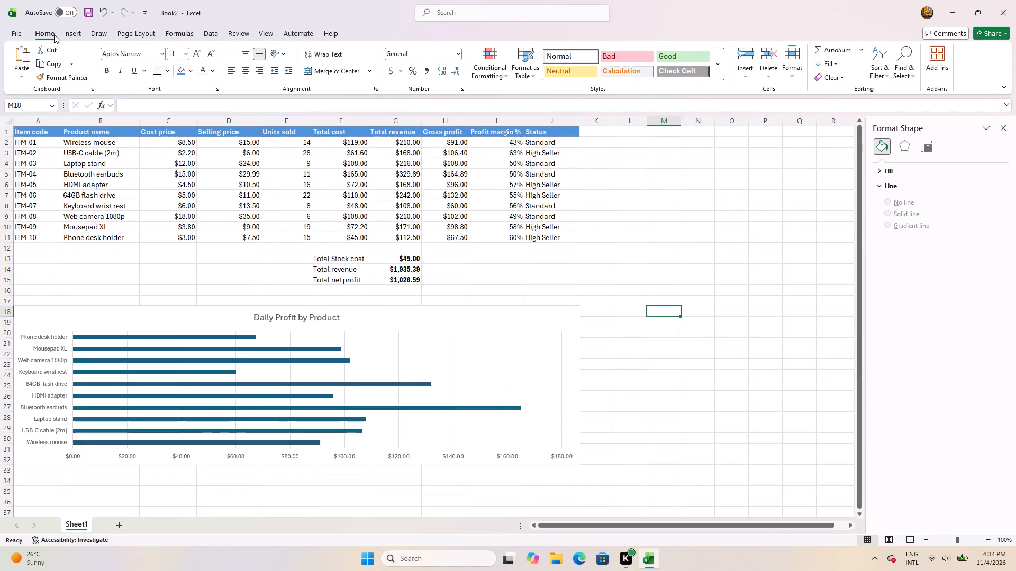
Start saving a copy of the workbook under a new name on This PC, in the Documents folder.
{"action": "left_click", "coordinate": [15, 37]}
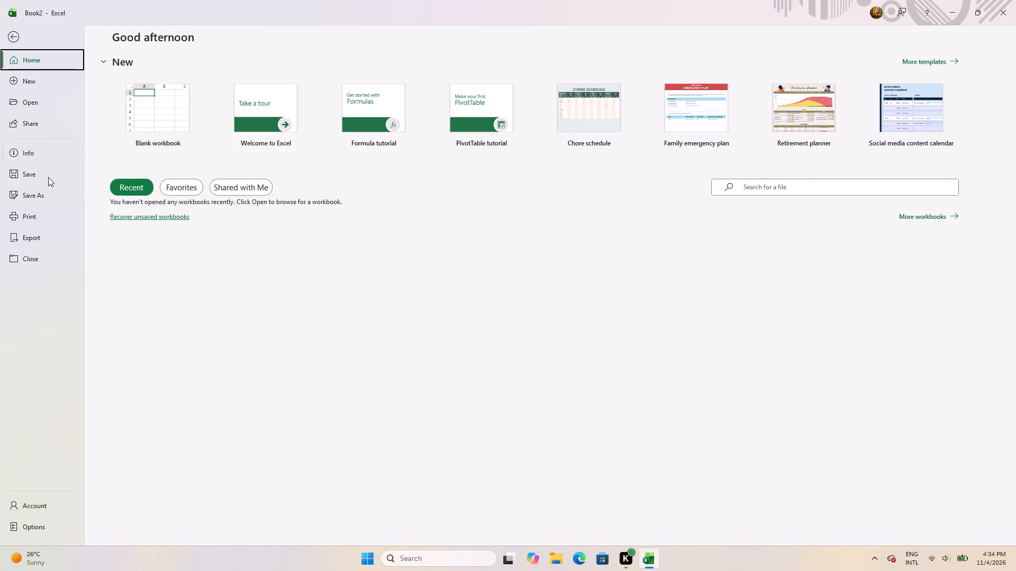
{"action": "left_click", "coordinate": [43, 199]}
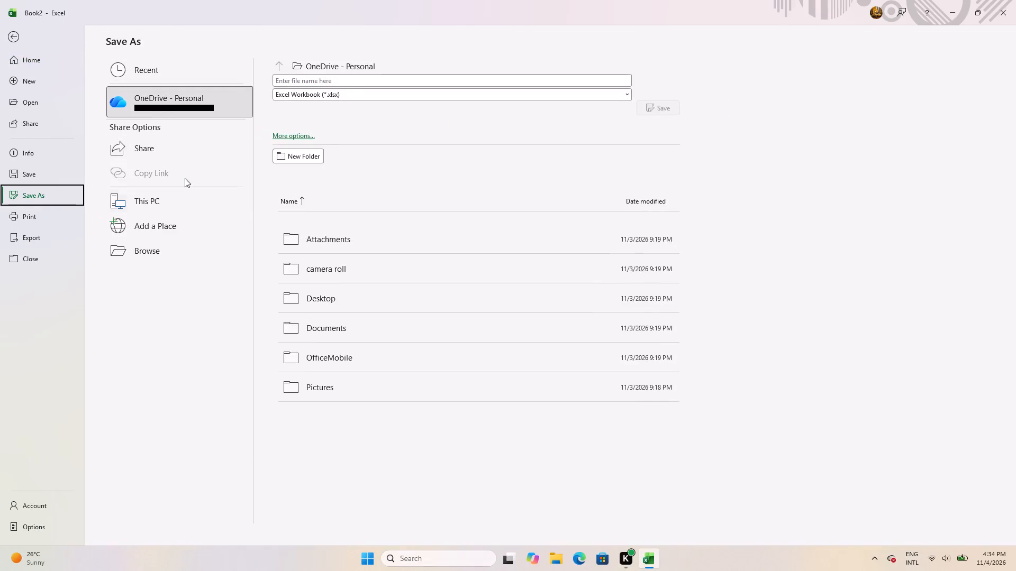
{"action": "left_click", "coordinate": [164, 198]}
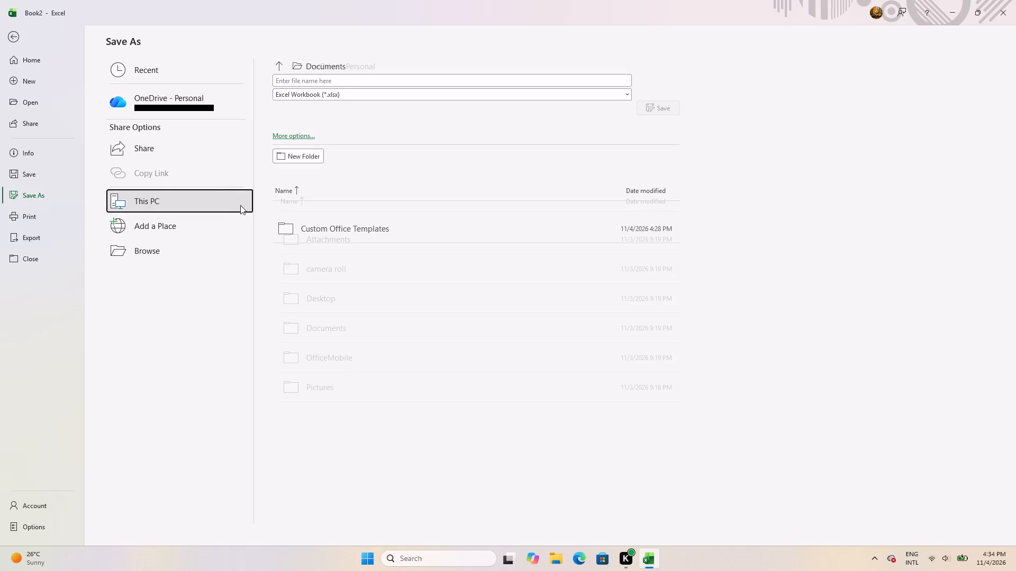
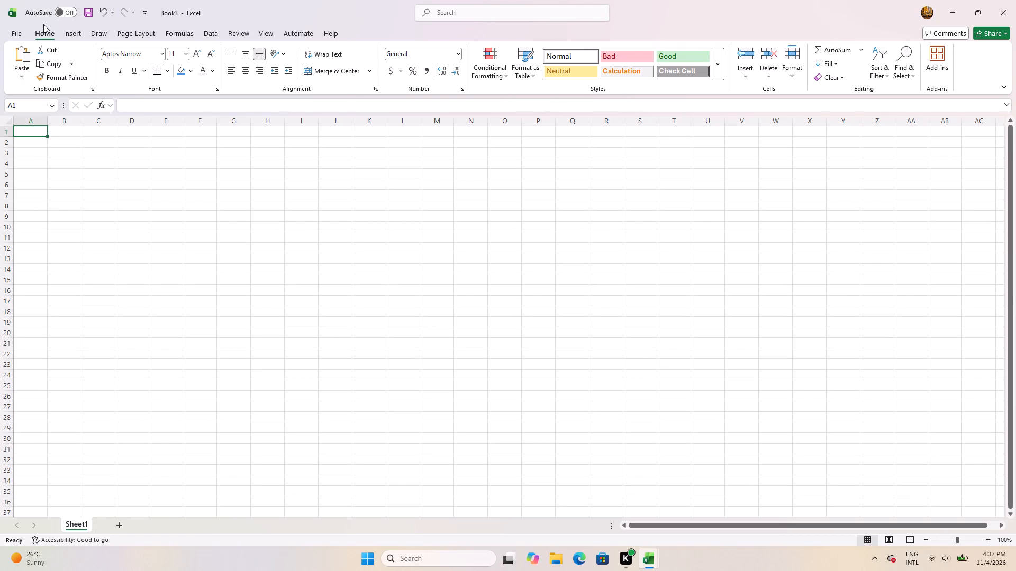
Switch to the Book2 profitability workbook and, while saving it to This PC, create a folder named "excel documents" in Documents.
{"action": "left_click", "coordinate": [654, 558]}
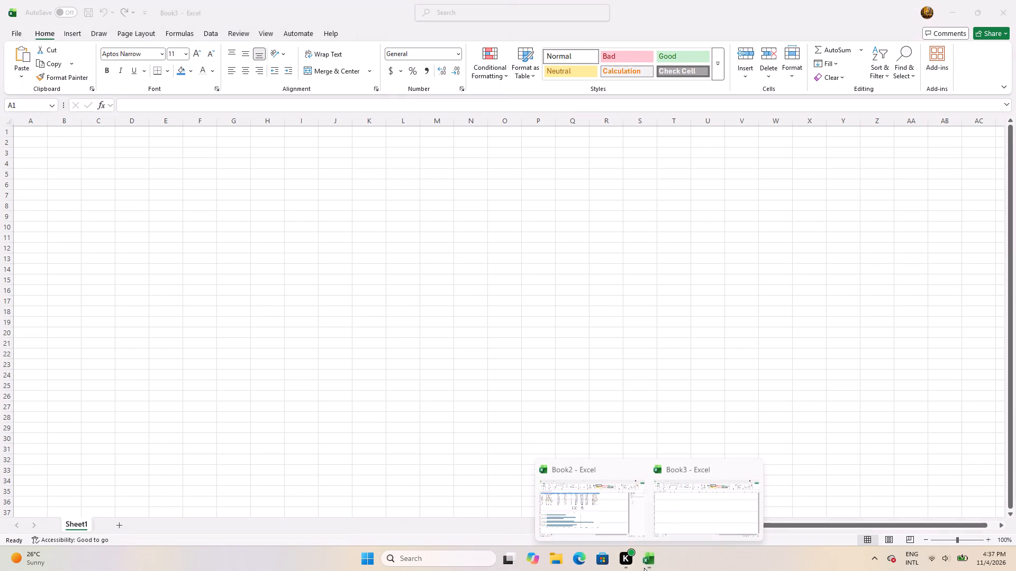
{"action": "left_click", "coordinate": [586, 521]}
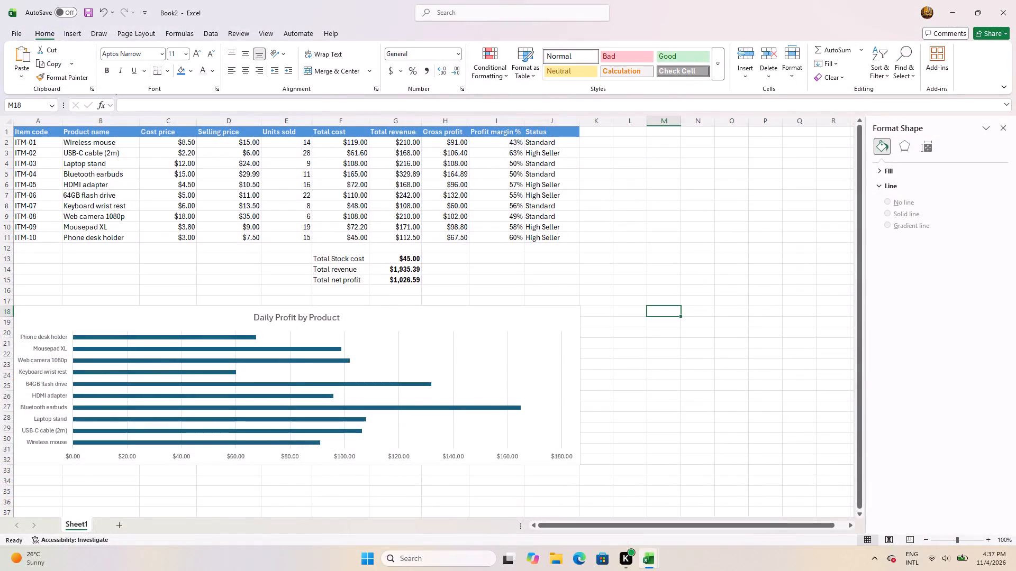
{"action": "left_click", "coordinate": [22, 38]}
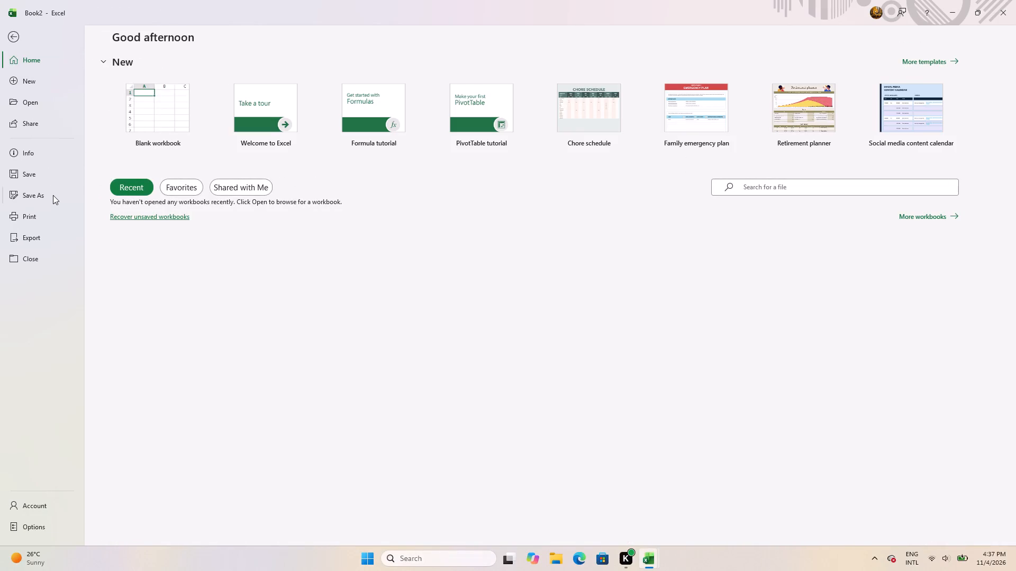
{"action": "left_click", "coordinate": [53, 195]}
{"action": "left_click", "coordinate": [170, 209]}
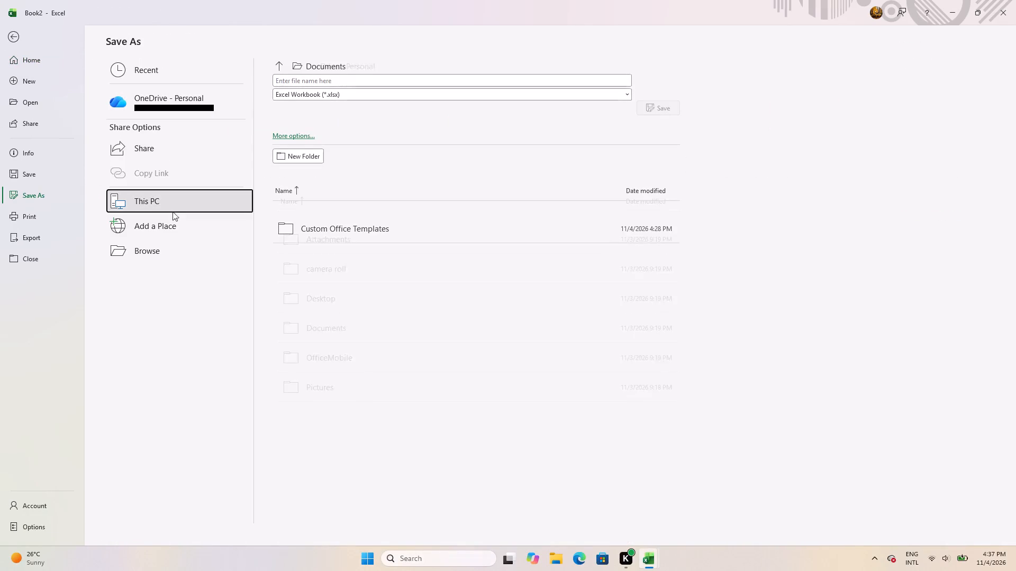
{"action": "left_click", "coordinate": [301, 160]}
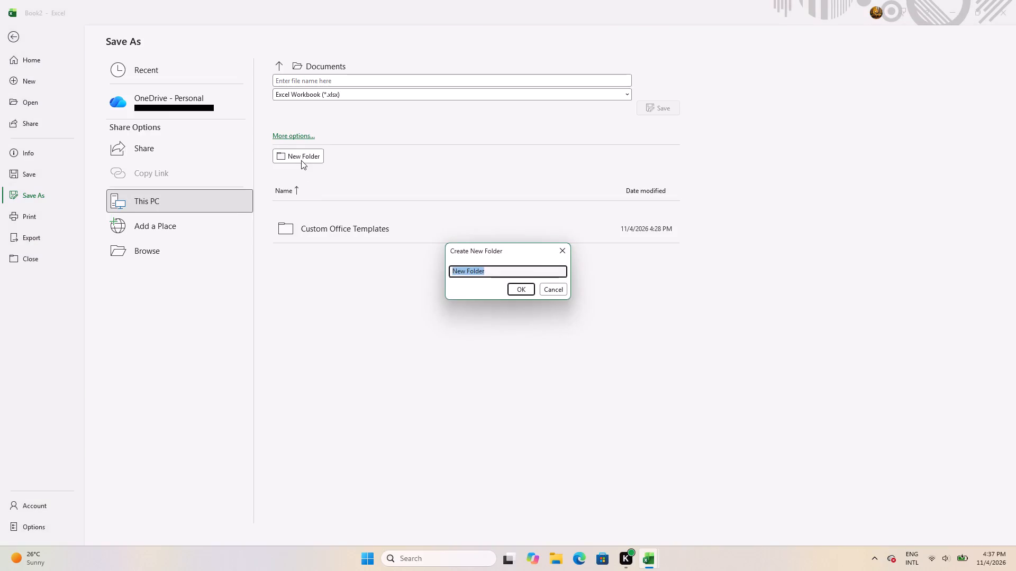
{"action": "left_click", "coordinate": [487, 268]}
{"action": "key", "text": "BackSpace"}
{"action": "key", "text": "BackSpace"}
{"action": "key", "text": "BackSpace"}
{"action": "key", "text": "BackSpace"}
{"action": "key", "text": "BackSpace"}
{"action": "key", "text": "BackSpace"}
{"action": "key", "text": "BackSpace"}
{"action": "key", "text": "BackSpace"}
{"action": "key", "text": "BackSpace"}
{"action": "key", "text": "BackSpace"}
{"action": "key", "text": "BackSpace"}
{"action": "key", "text": "BackSpace"}
{"action": "key", "text": "BackSpace"}
{"action": "key", "text": "BackSpace"}
{"action": "key", "text": "BackSpace"}
{"action": "type", "text": "wor"}
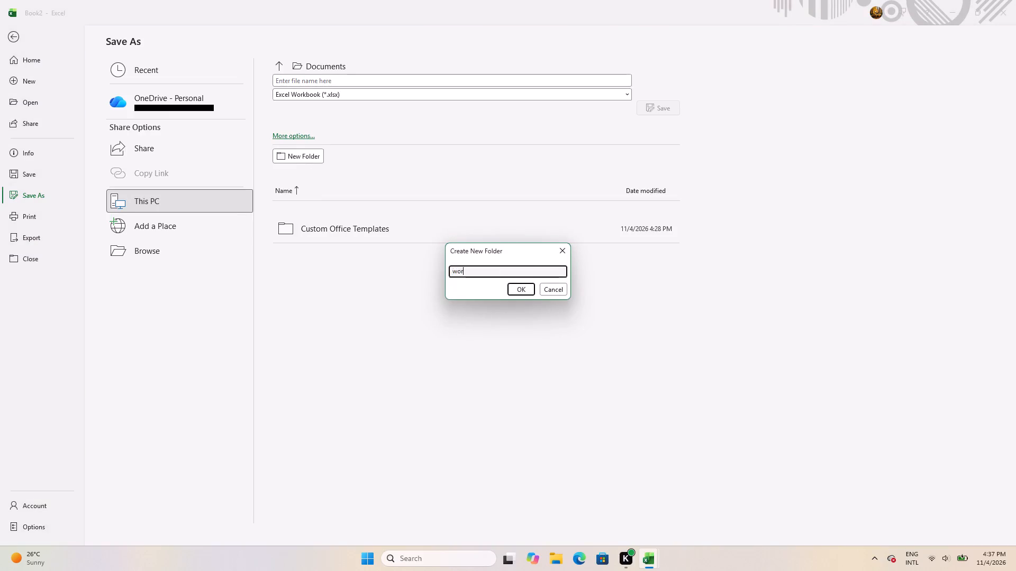
{"action": "key", "text": "BackSpace"}
{"action": "key", "text": "BackSpace"}
{"action": "key", "text": "BackSpace"}
{"action": "type", "text": "excel"}
{"action": "key", "text": "space"}
{"action": "type", "text": "docu"}
{"action": "type", "text": "ments"}
{"action": "left_click", "coordinate": [527, 294]}
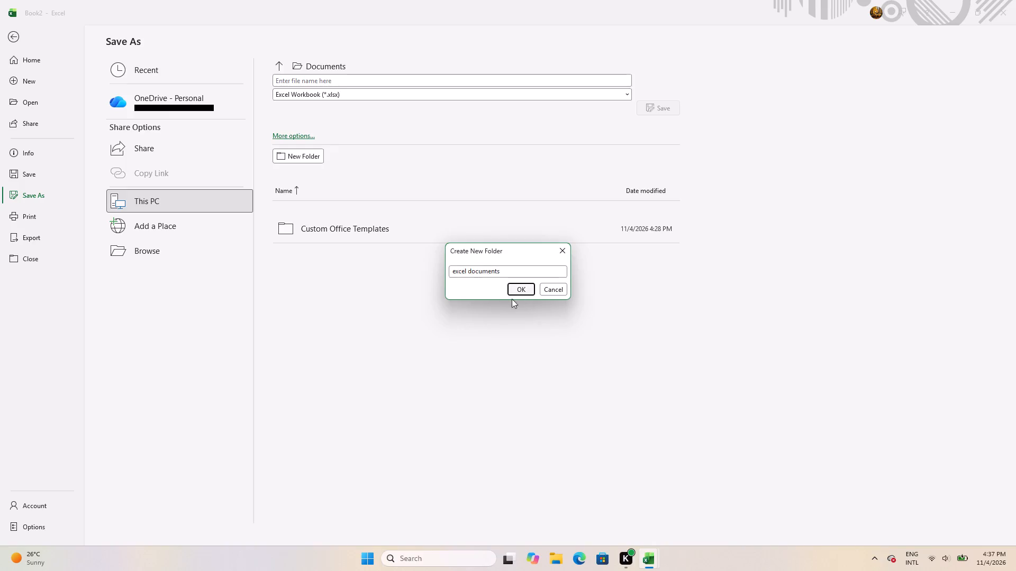
{"action": "left_click", "coordinate": [523, 293]}
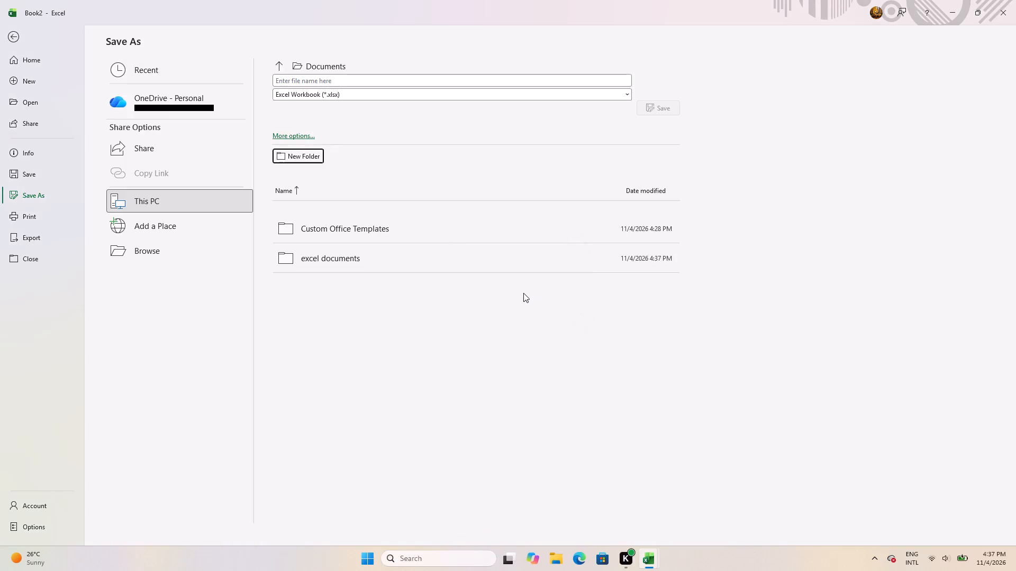
Save the workbook as "excel" in Excel Workbook (*.xlsx) format inside the "excel documents" folder.
{"action": "scroll", "coordinate": [795, 427], "scroll_direction": "down", "scroll_amount": 4}
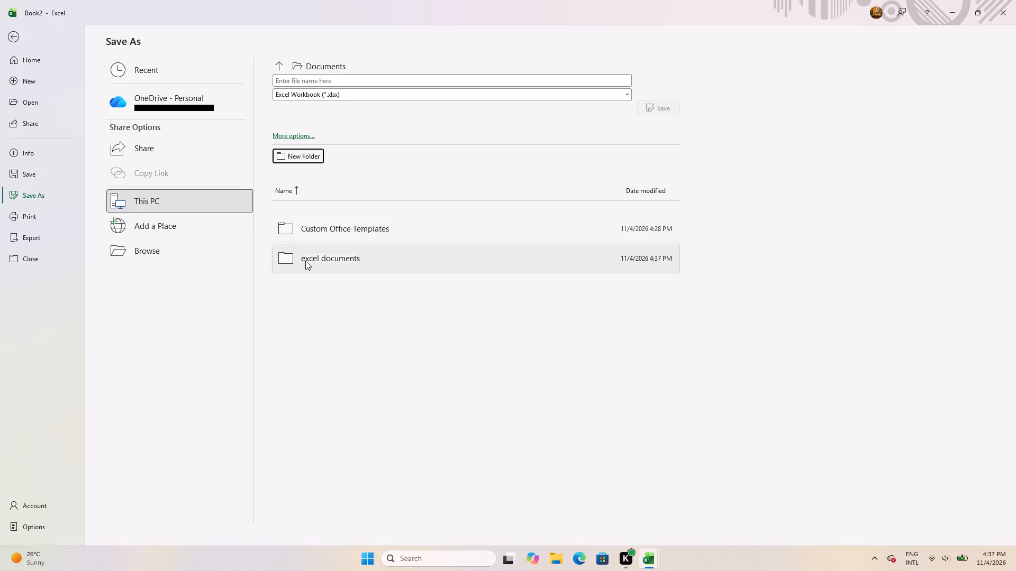
{"action": "double_click", "coordinate": [342, 261]}
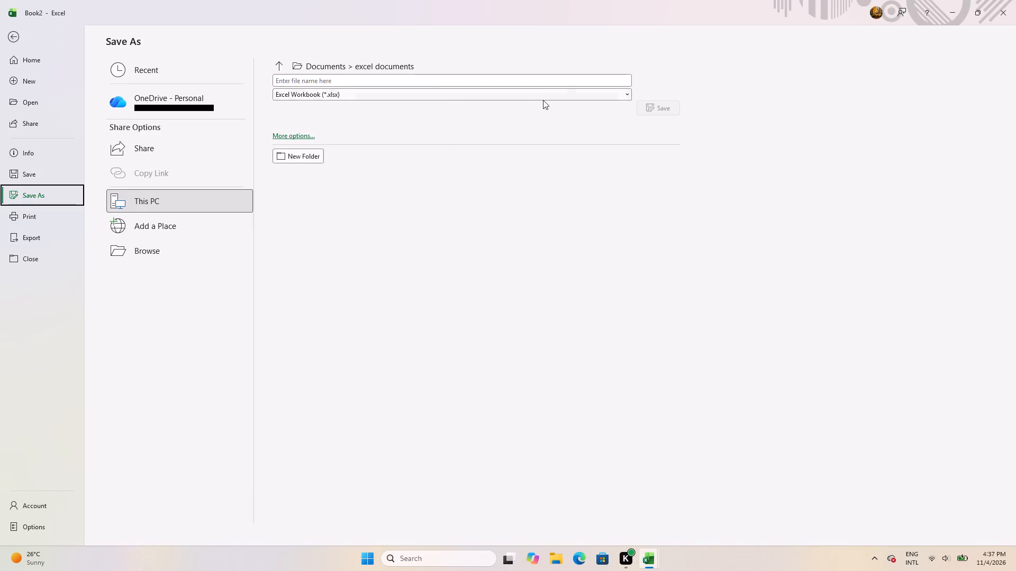
{"action": "left_click", "coordinate": [460, 82]}
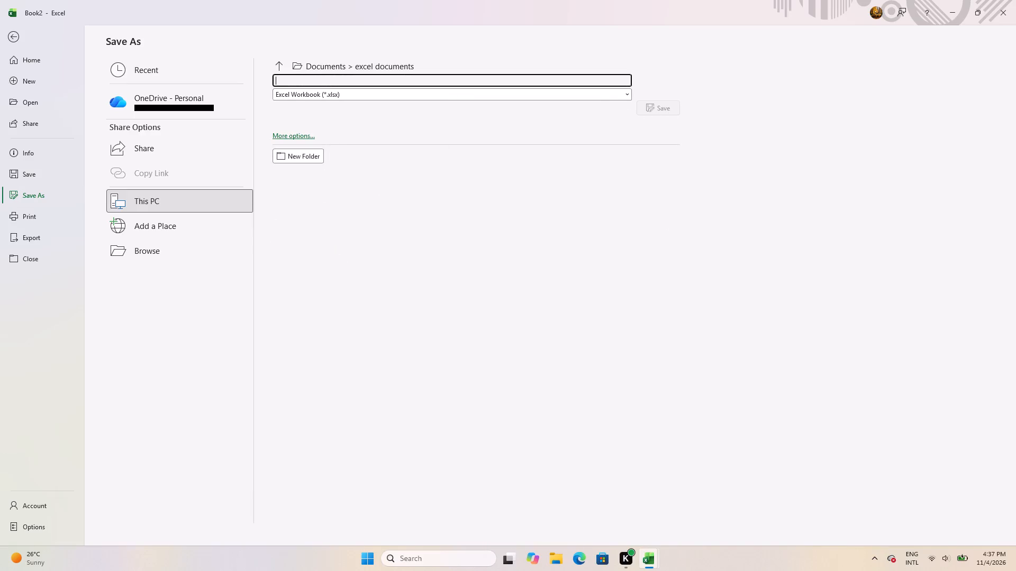
{"action": "type", "text": "exce"}
{"action": "type", "text": "l"}
{"action": "key", "text": "space"}
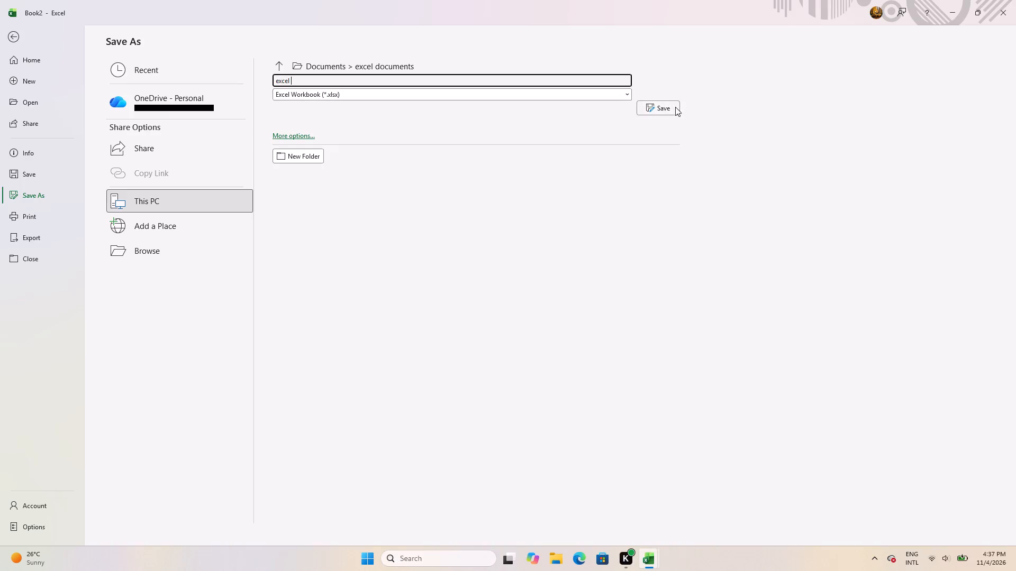
{"action": "left_click", "coordinate": [675, 107]}
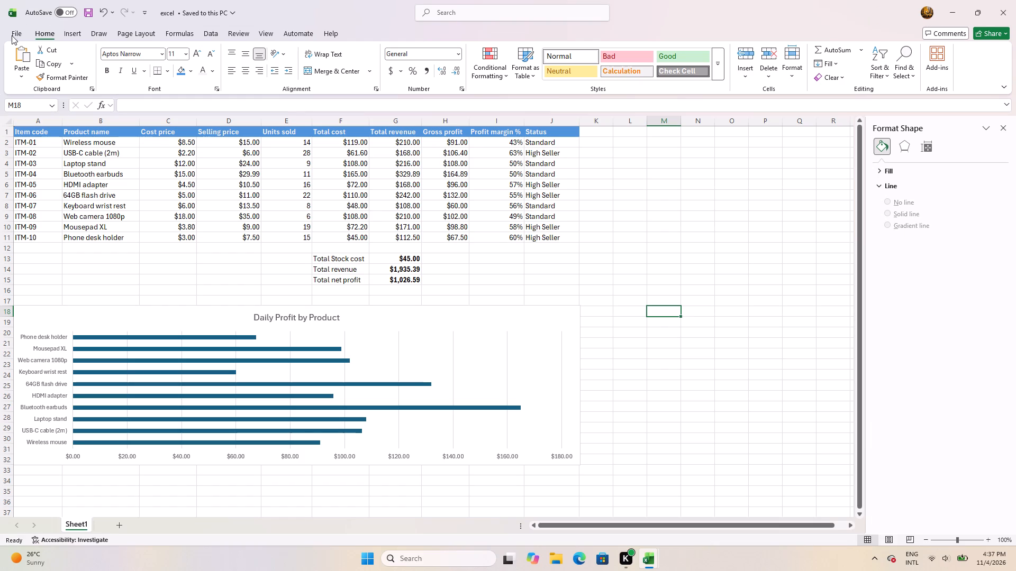
Switch to the blank Book3 workbook and select cell A1.
{"action": "left_click", "coordinate": [655, 570]}
{"action": "left_click", "coordinate": [654, 558]}
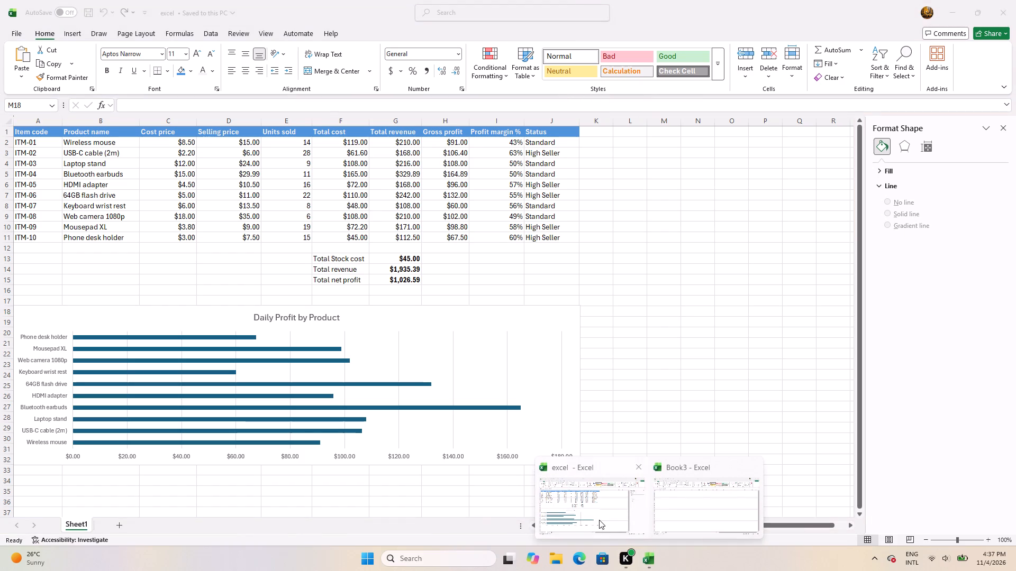
{"action": "left_click", "coordinate": [599, 520]}
{"action": "left_click", "coordinate": [655, 563]}
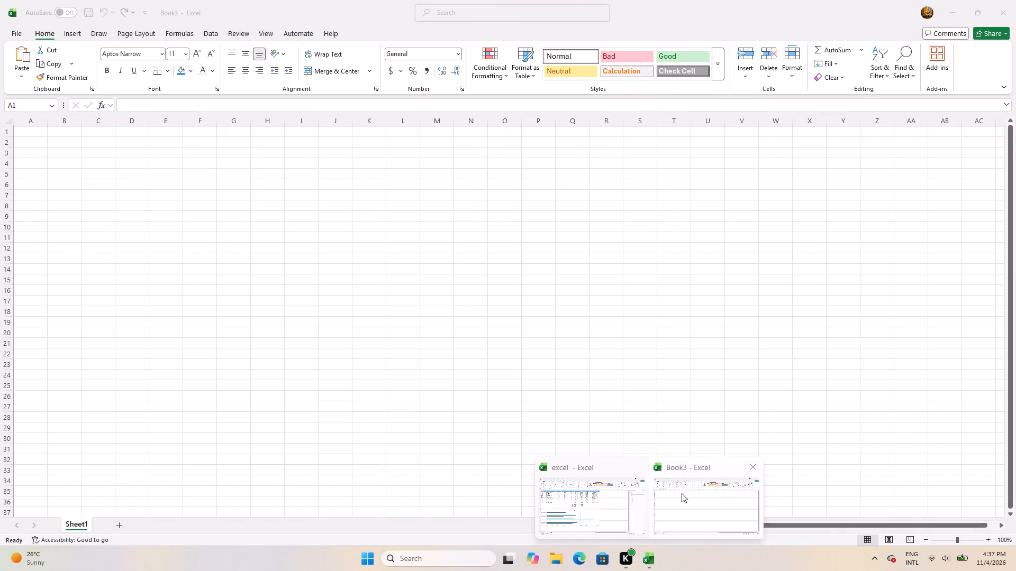
{"action": "left_click", "coordinate": [690, 498]}
{"action": "left_click", "coordinate": [31, 134]}
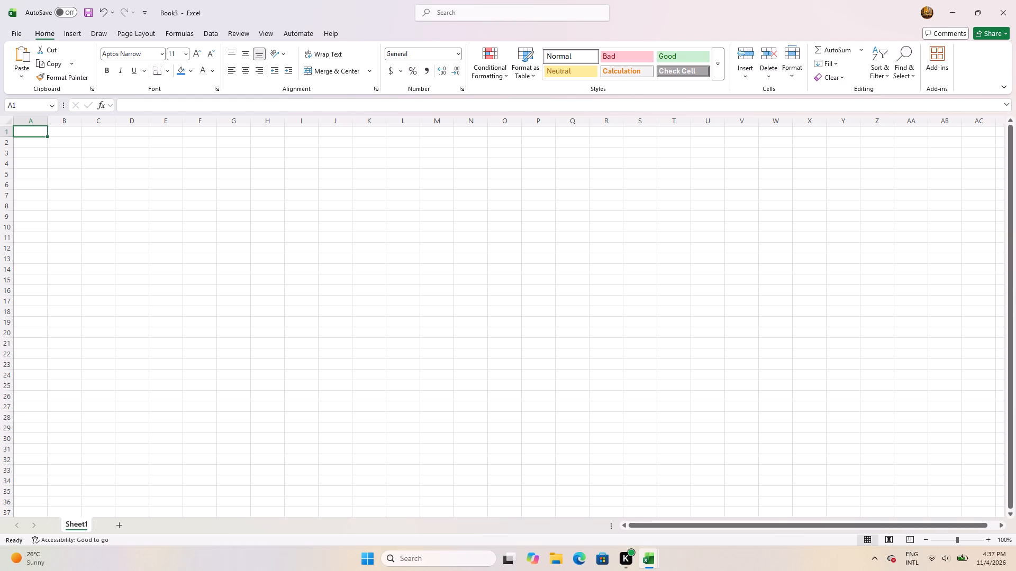
{"action": "left_click", "coordinate": [24, 135]}
Bring up the previews of the open workbook windows to choose between them.
{"action": "left_click", "coordinate": [649, 560]}
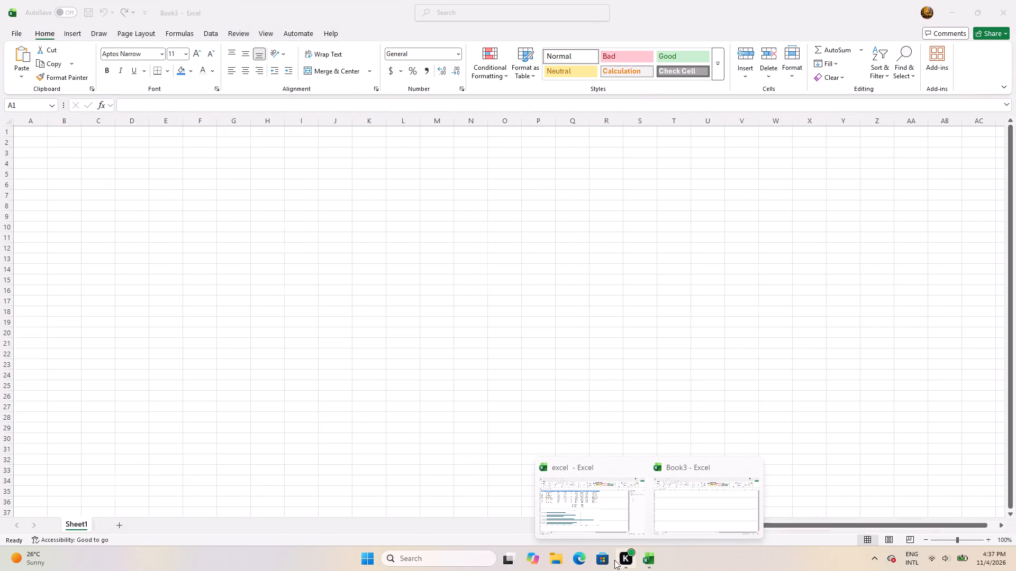